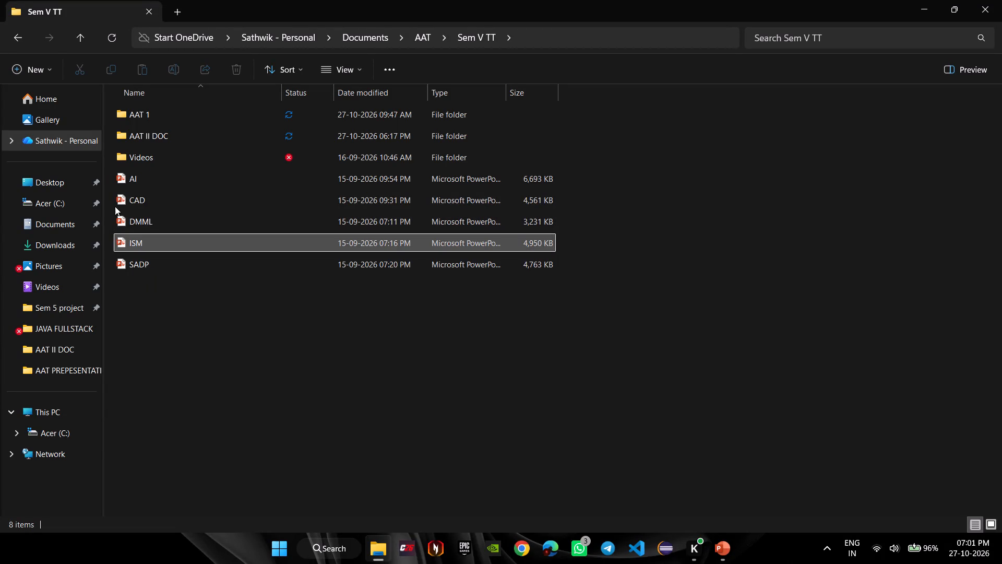
Open the SADP presentation to view its title slide, and close it again.
double_click(142, 273)
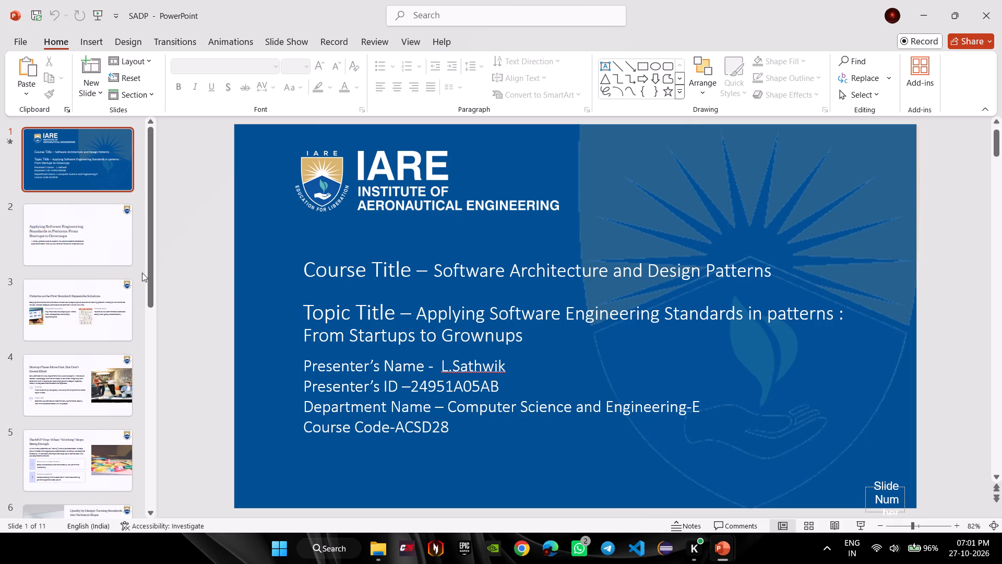
left_click(108, 251)
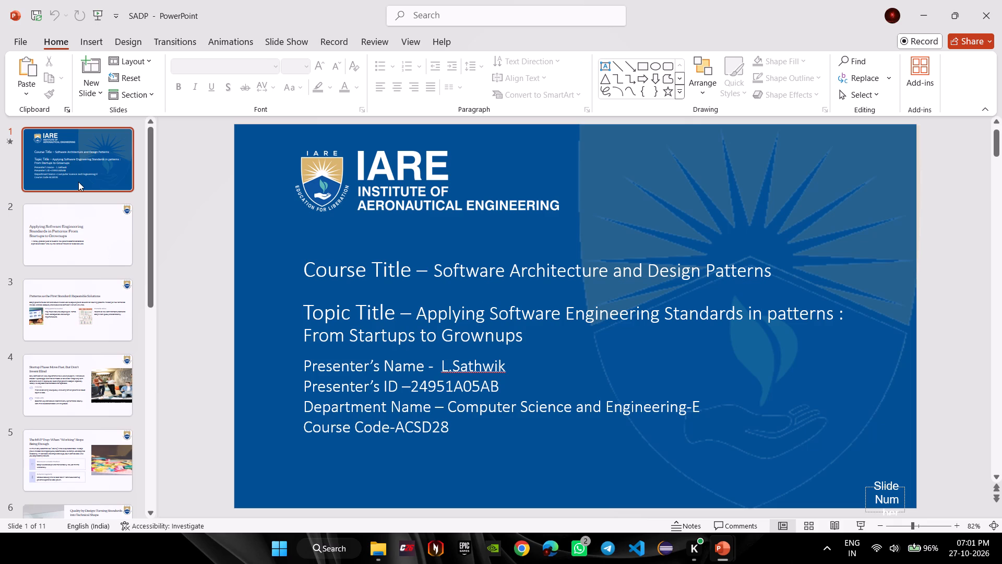
left_click(78, 176)
double_click(78, 176)
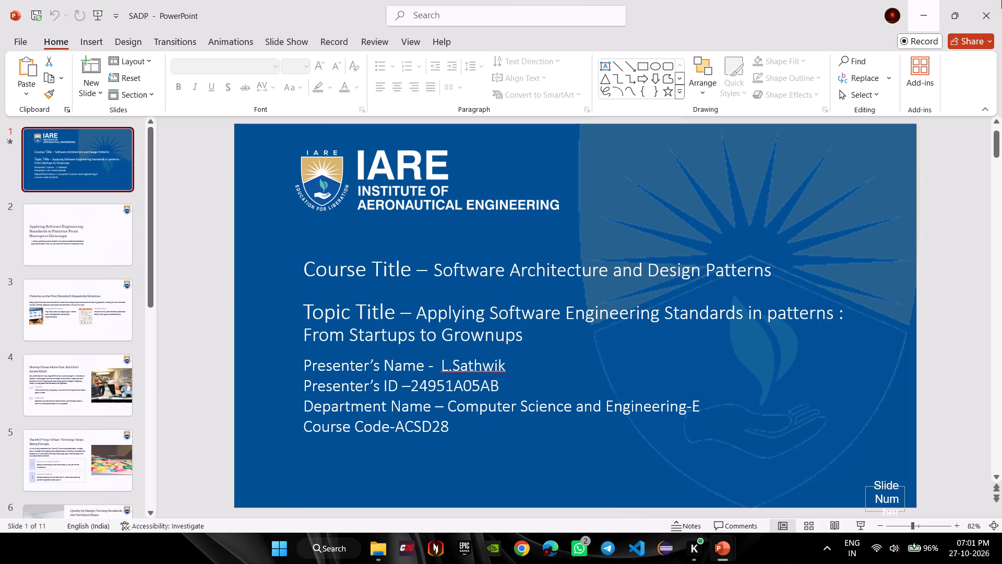
left_click(1001, 0)
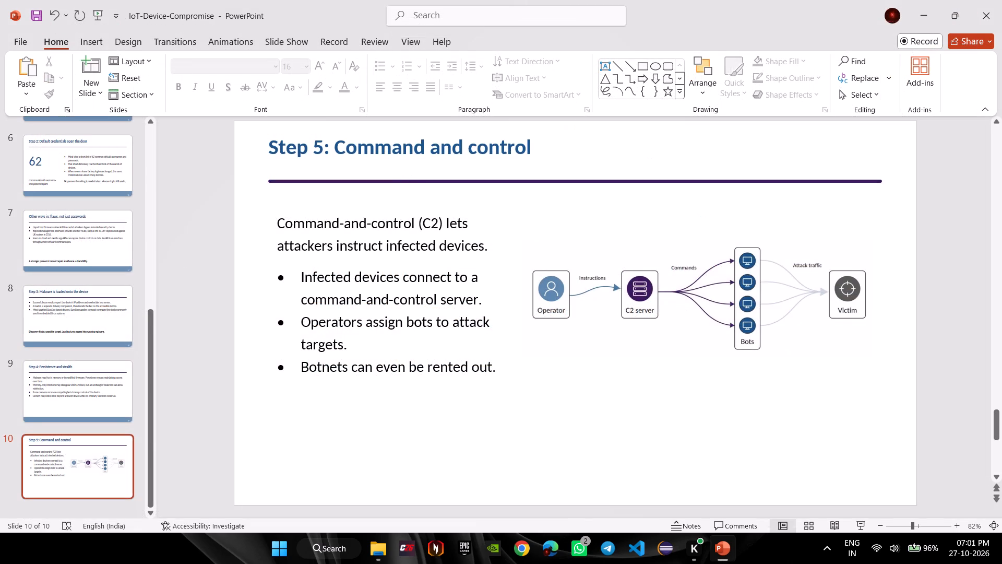
Look through the slides of the IoT-Device-Compromise presentation, ending on slide 10.
scroll(182, 256, "up", 6)
scroll(54, 263, "up", 3)
scroll(54, 263, "down", 12)
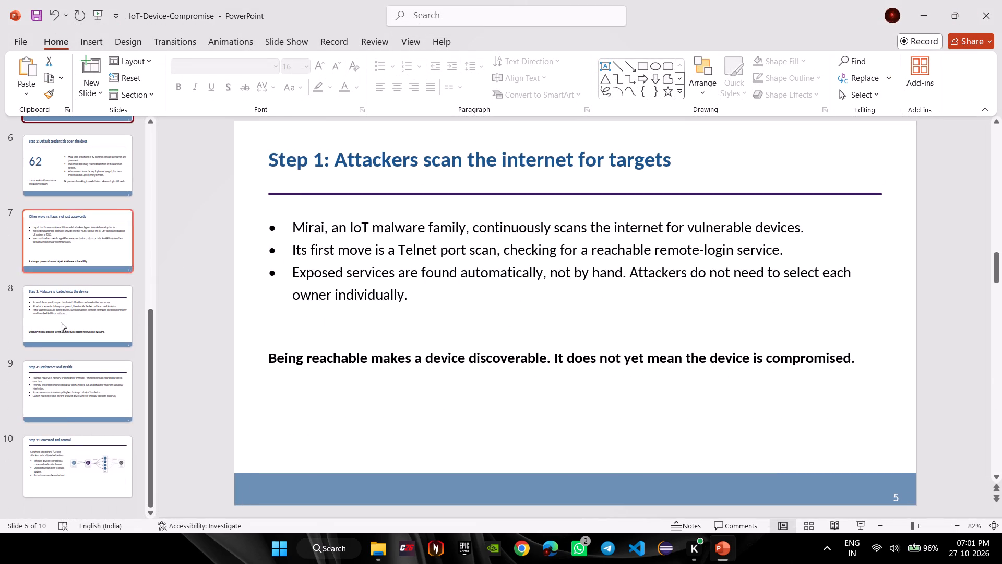
scroll(61, 322, "down", 3)
left_click(67, 438)
Open the CAD presentation from the Sem V TT folder.
key("alt+Tab")
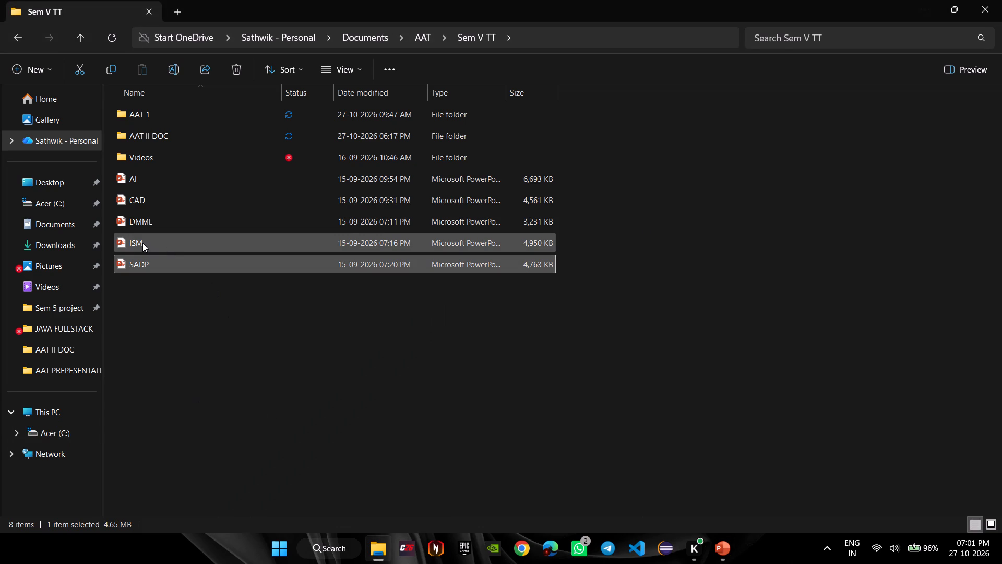
double_click(139, 204)
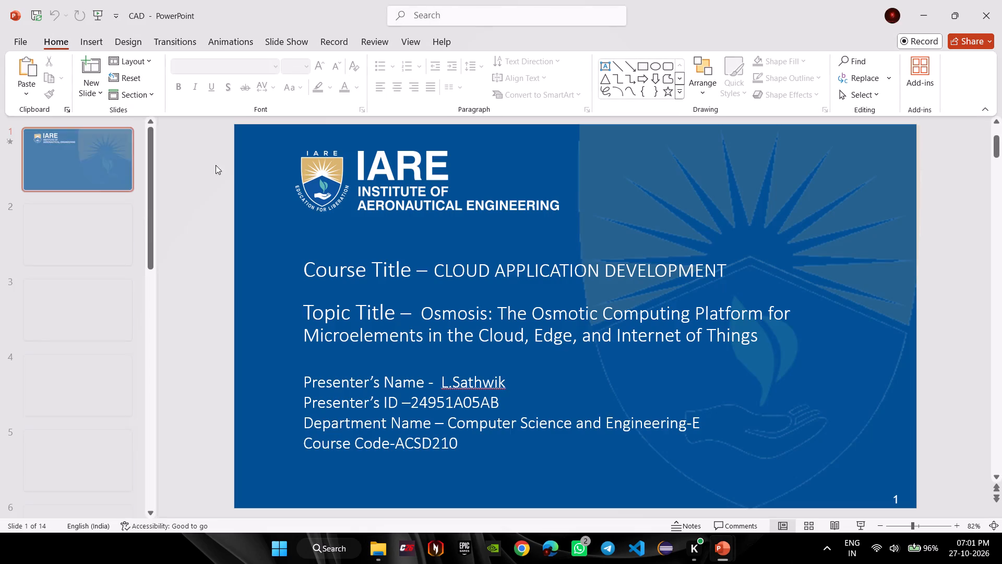
Switch to Chrome, open the Samvidha student portal and sign in with the saved credentials.
key("alt+Tab")
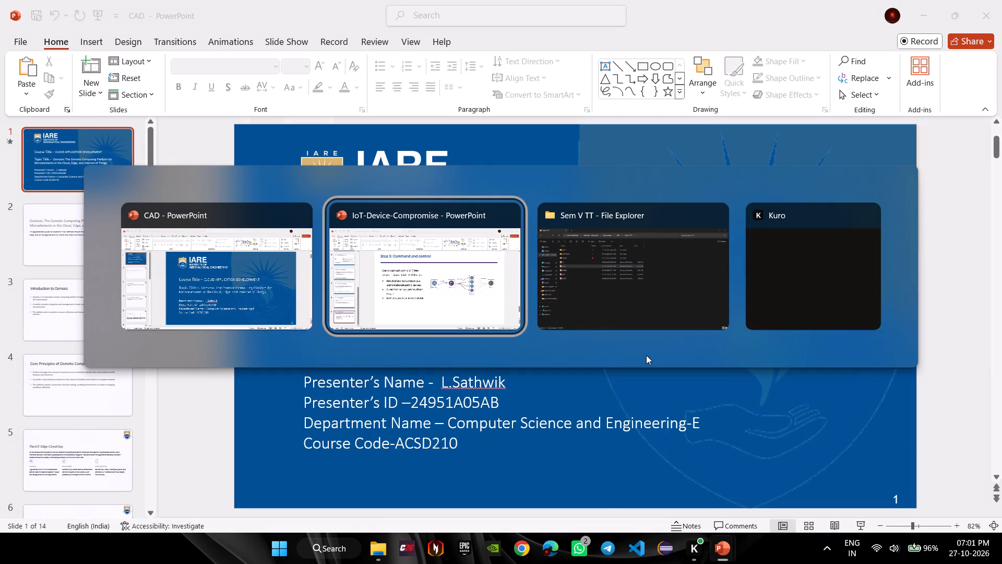
left_click(532, 547)
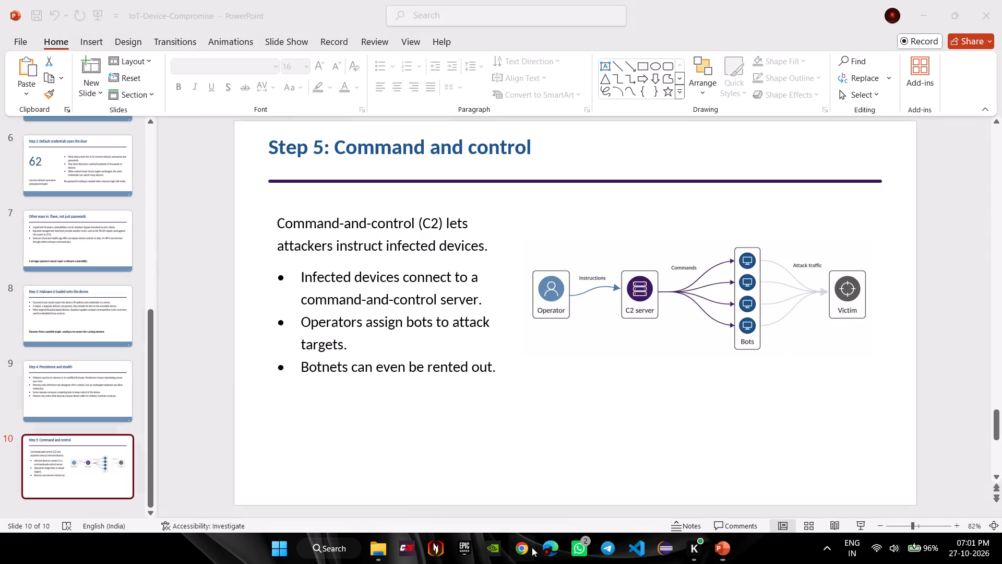
type("samvidha")
key("Return")
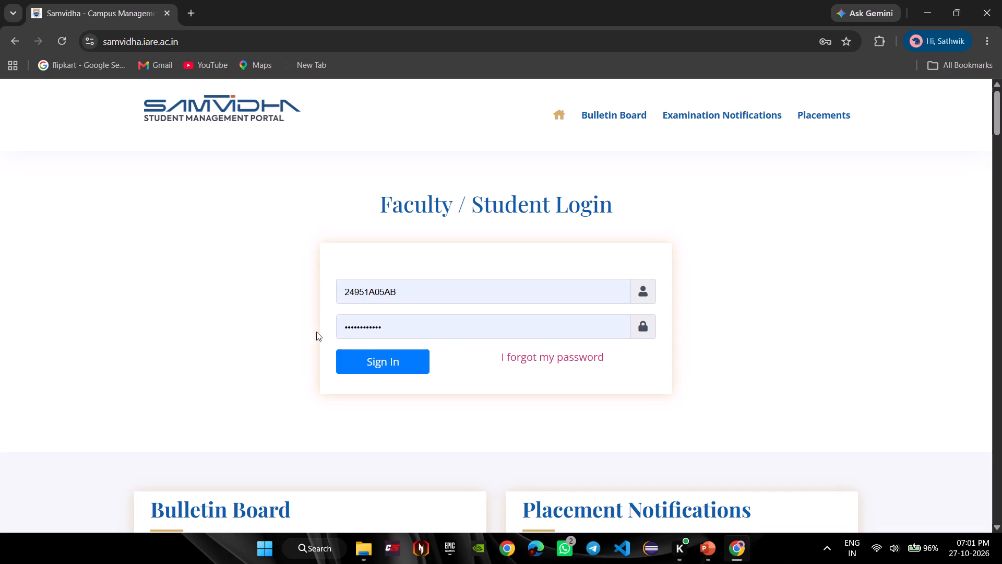
left_click(388, 367)
Open the AAT-II page among the portal's uploads.
scroll(0, 355, "down", 1)
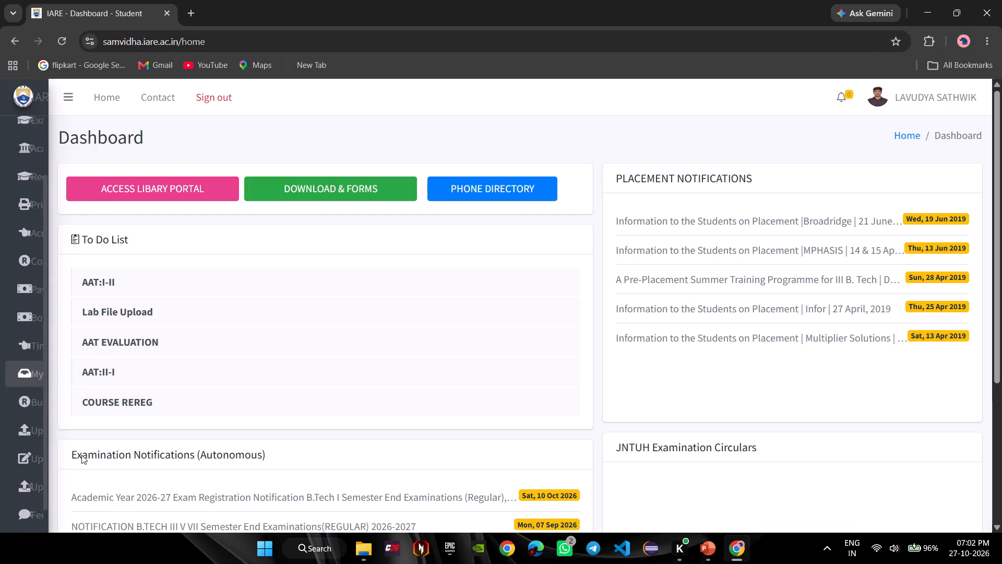
scroll(40, 437, "down", 3)
left_click(70, 450)
scroll(70, 450, "down", 6)
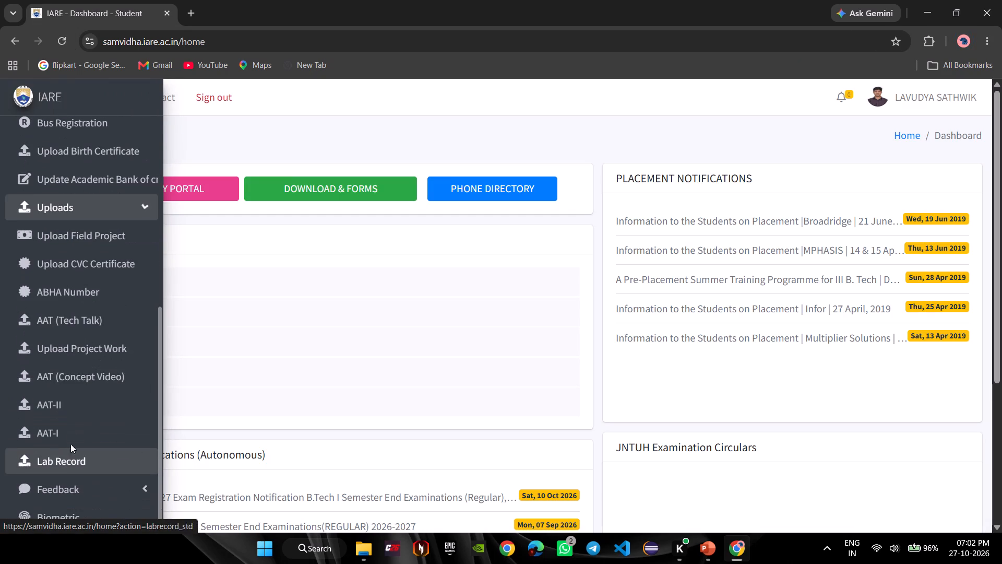
left_click(56, 398)
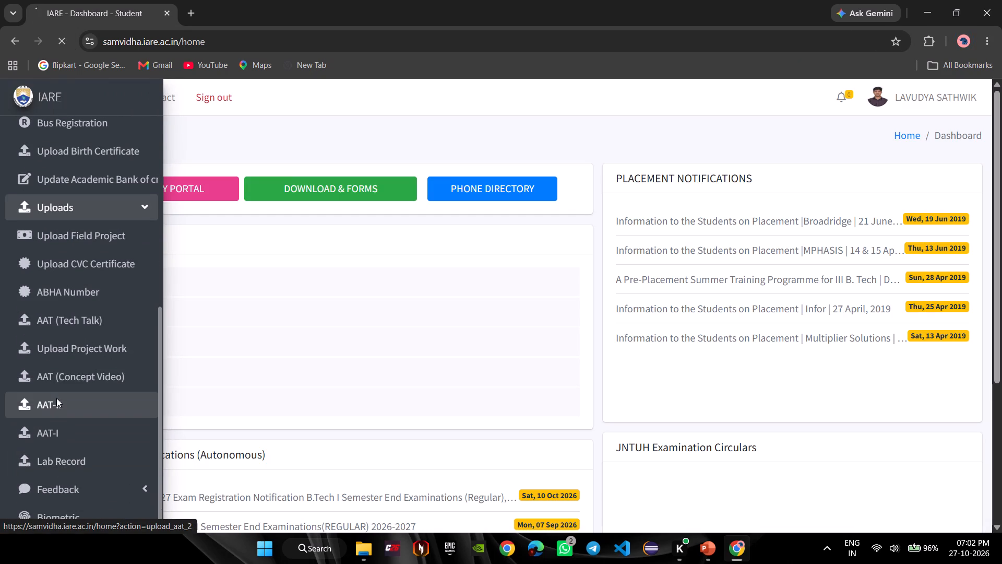
Get the AAT-II assignment question for Cloud Application Development (ACSD20).
left_click(844, 363)
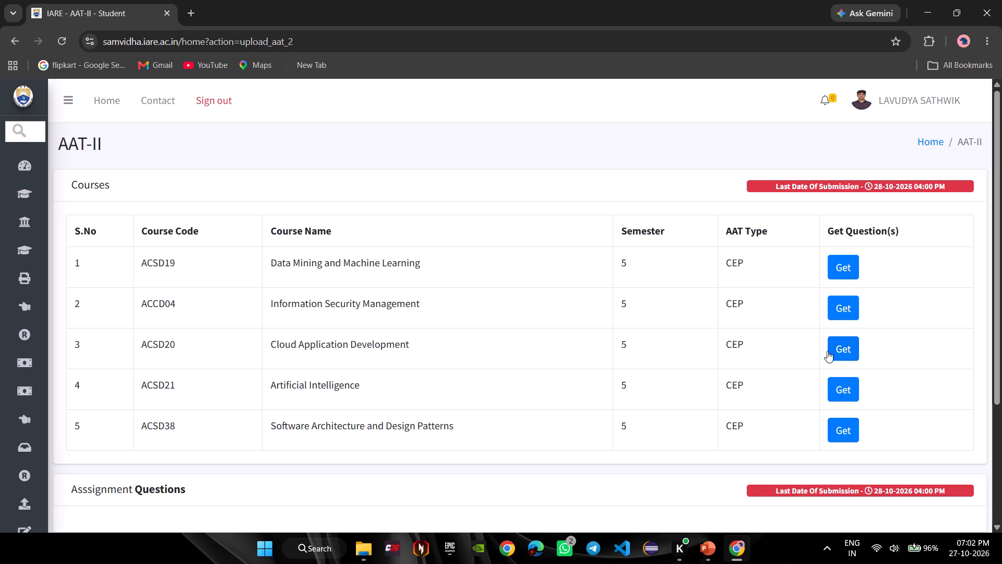
left_click(827, 351)
left_click(510, 378)
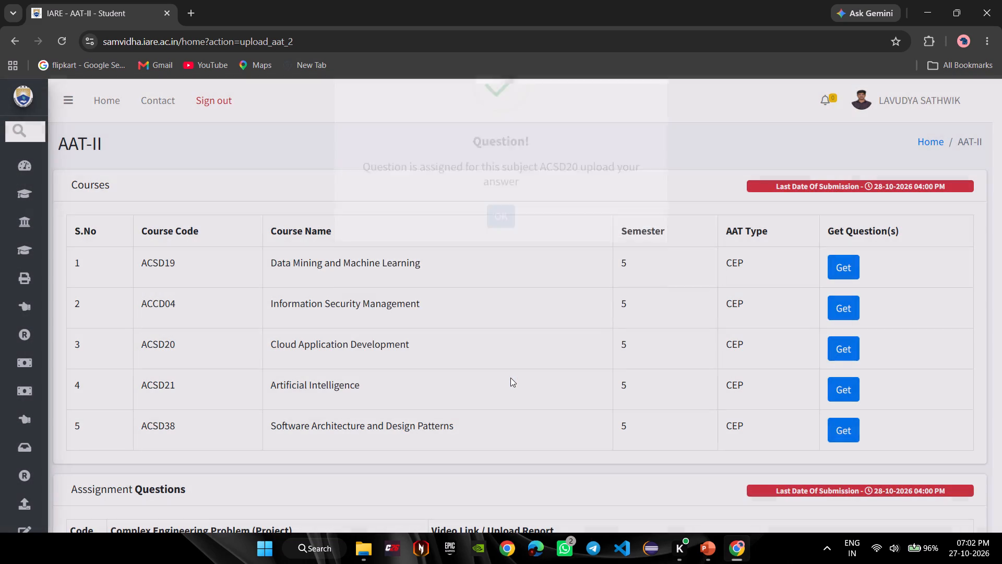
Copy the ACSD20 problem title "CI/CD pipeline with rollback and canary deployment" and close the browser.
scroll(510, 378, "down", 3)
left_click_drag(354, 464, 229, 463)
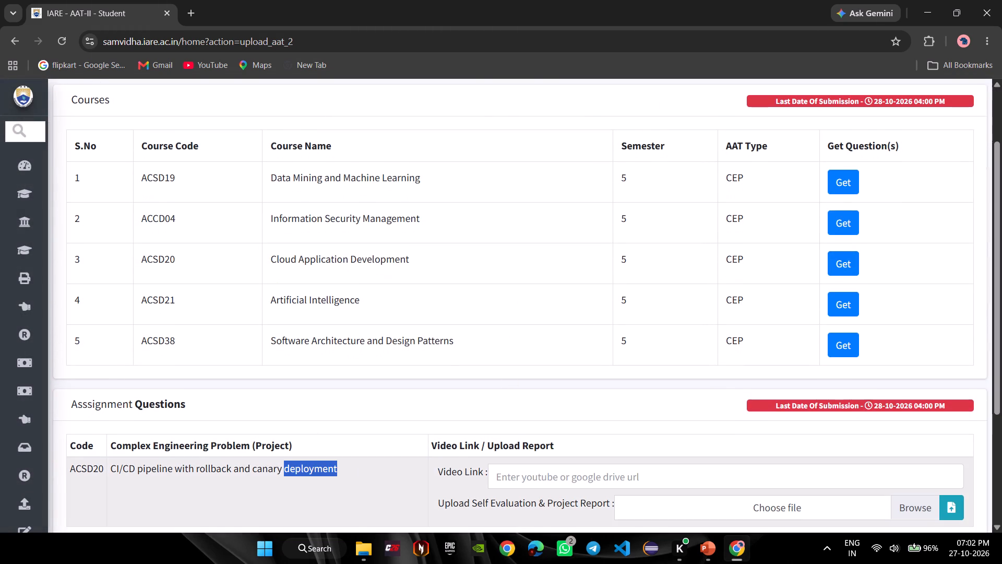
left_click_drag(229, 463, 99, 453)
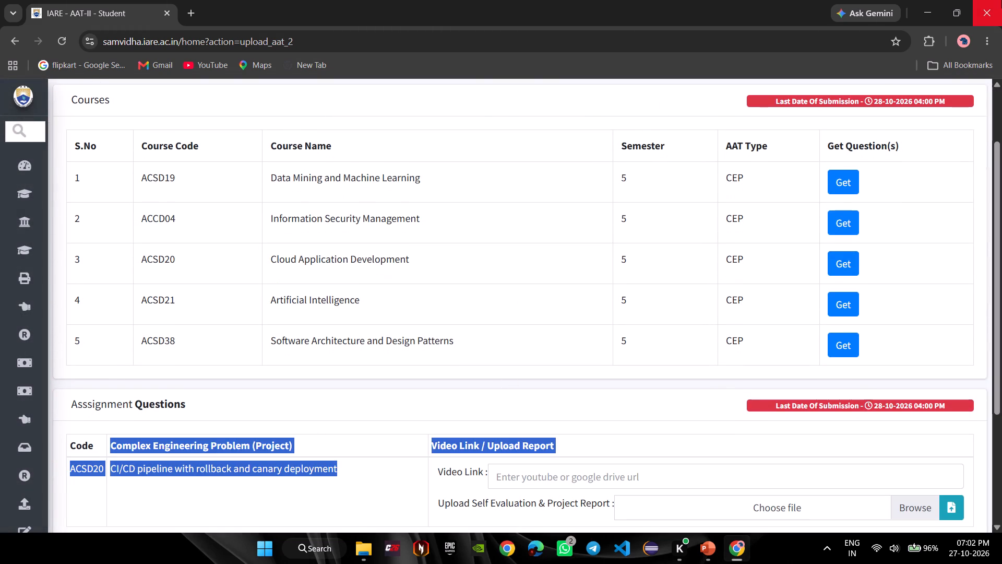
left_click(366, 477)
left_click_drag(347, 472, 152, 476)
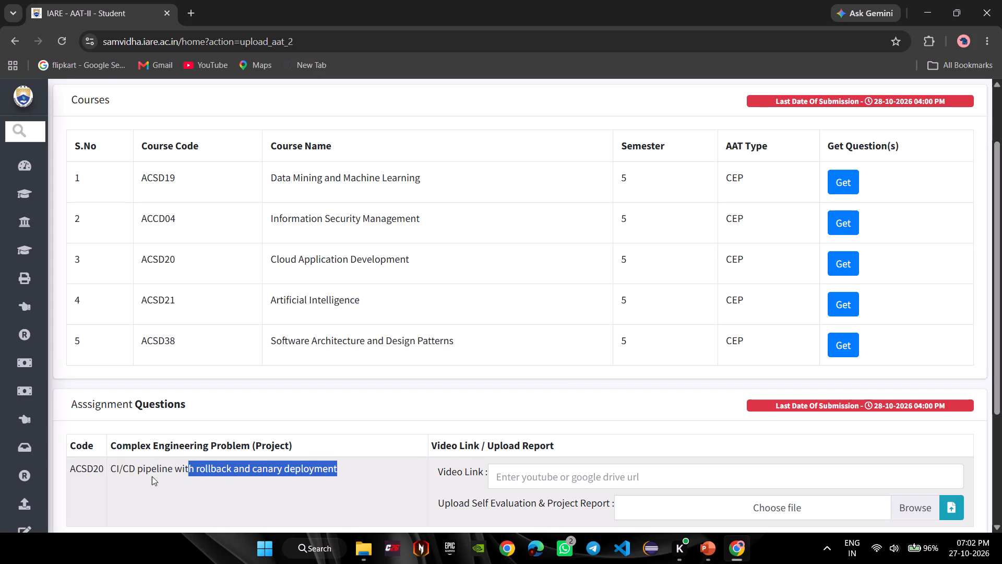
left_click_drag(152, 476, 113, 472)
key("ctrl+c")
left_click(1001, 0)
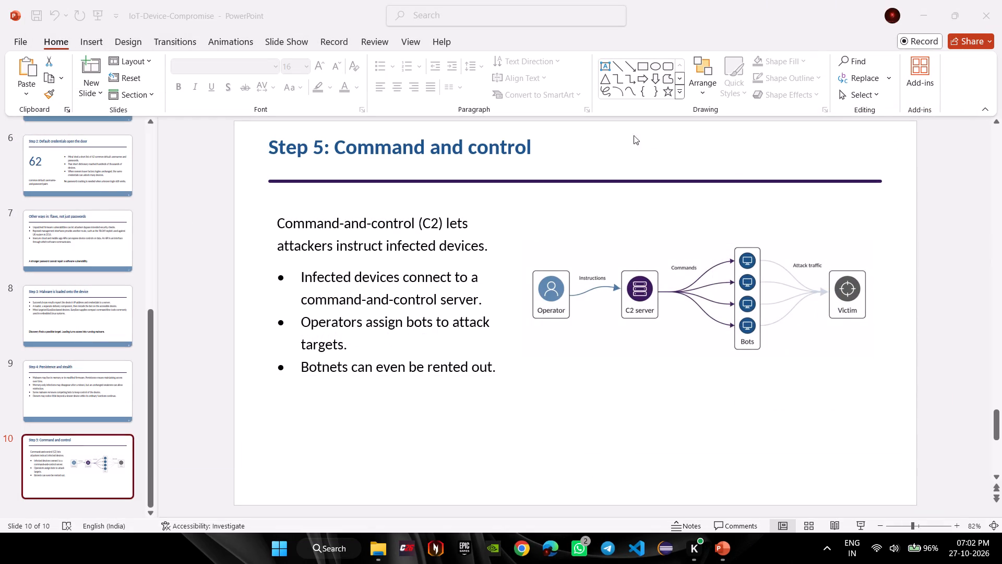
Return to the CAD presentation and replace the title slide's topic title with the copied "CI/CD pipeline with rollback and canary deployment".
left_click(1001, 0)
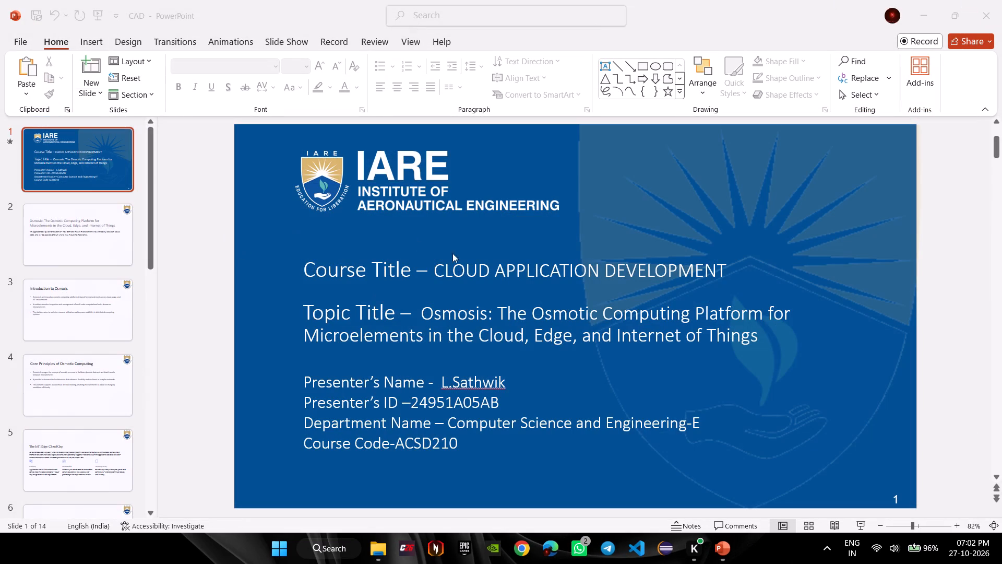
left_click(759, 330)
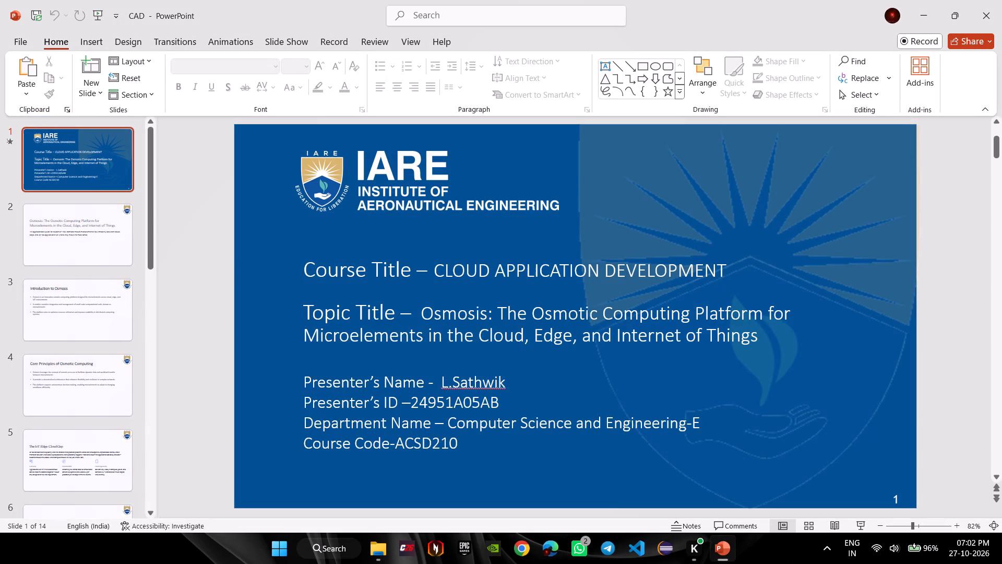
left_click_drag(760, 335, 424, 313)
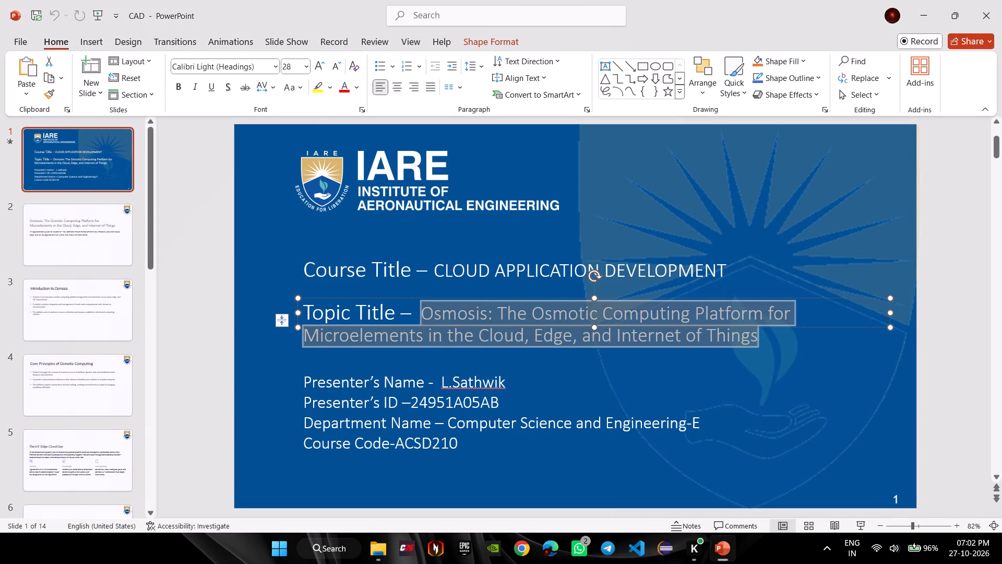
key("BackSpace")
key("ctrl+v")
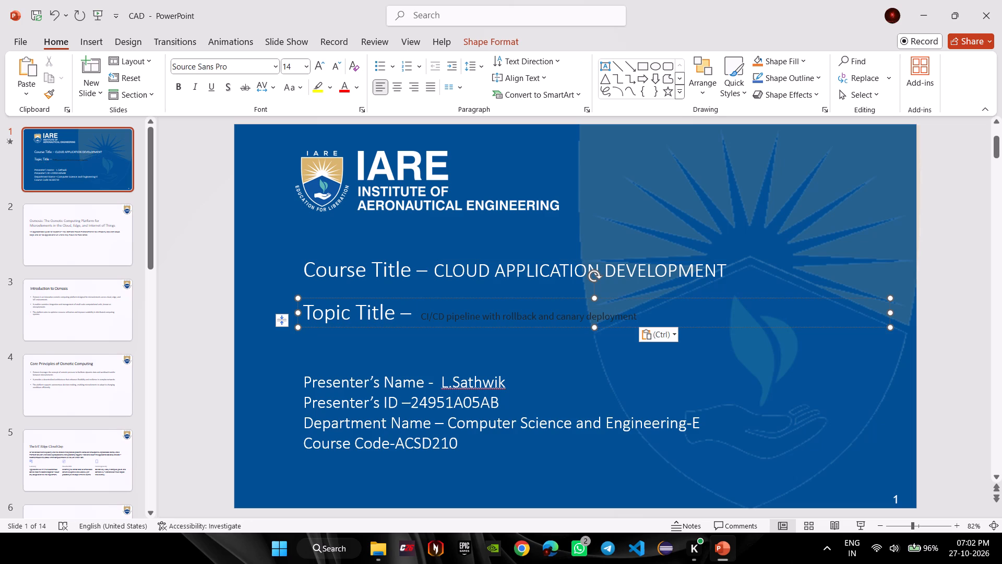
Change the font colour of the pasted topic title to white.
left_click_drag(640, 319, 421, 324)
left_click(473, 281)
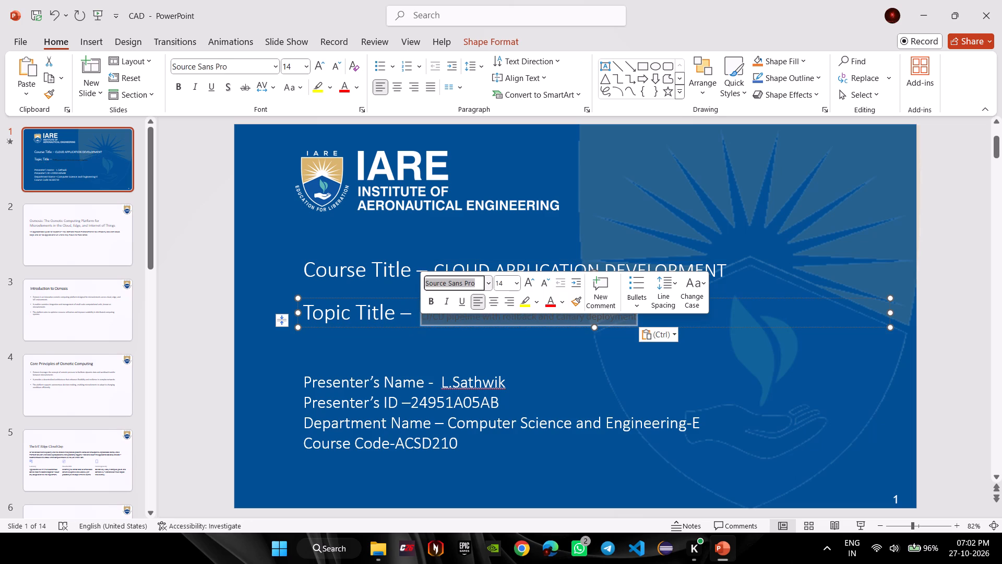
double_click(355, 318)
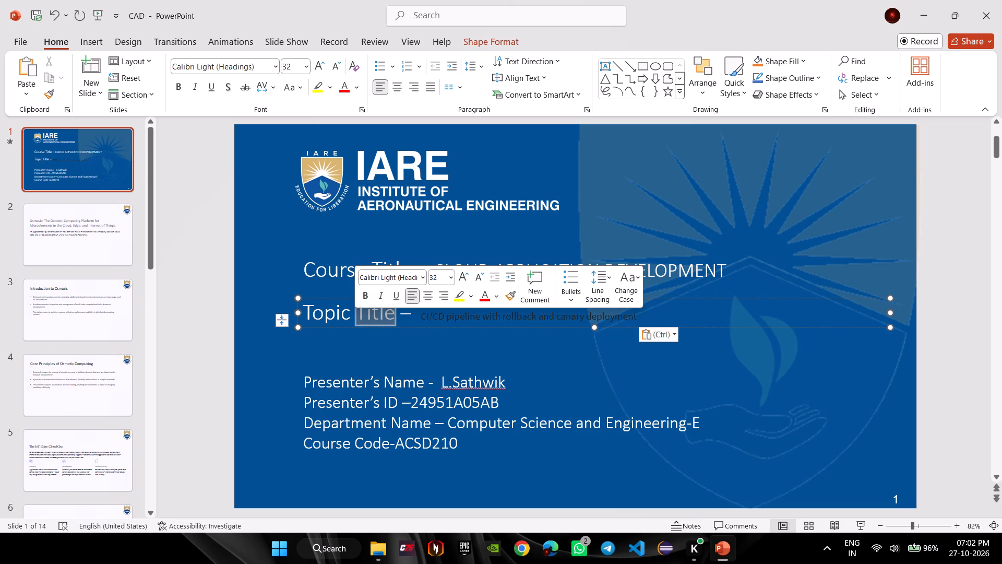
left_click(441, 314)
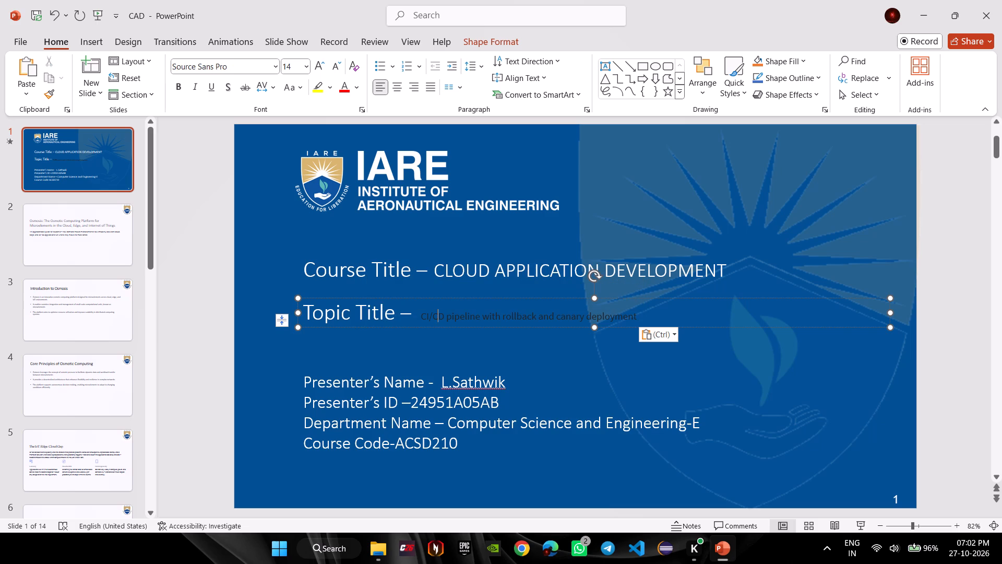
left_click_drag(645, 314, 421, 323)
left_click(563, 301)
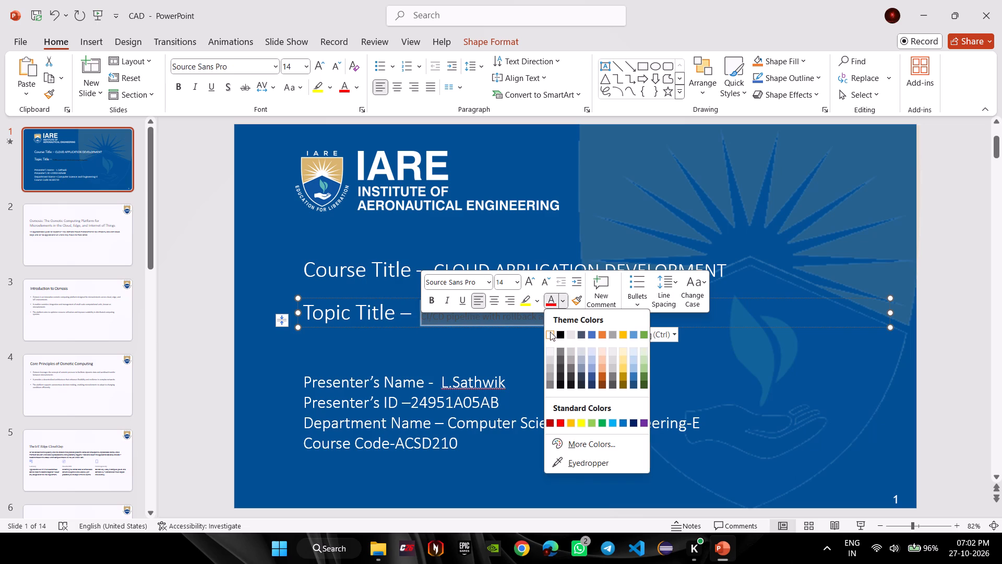
left_click(548, 333)
Set the pasted topic title's font to Calibri Light (Headings) at size 30.
left_click(474, 283)
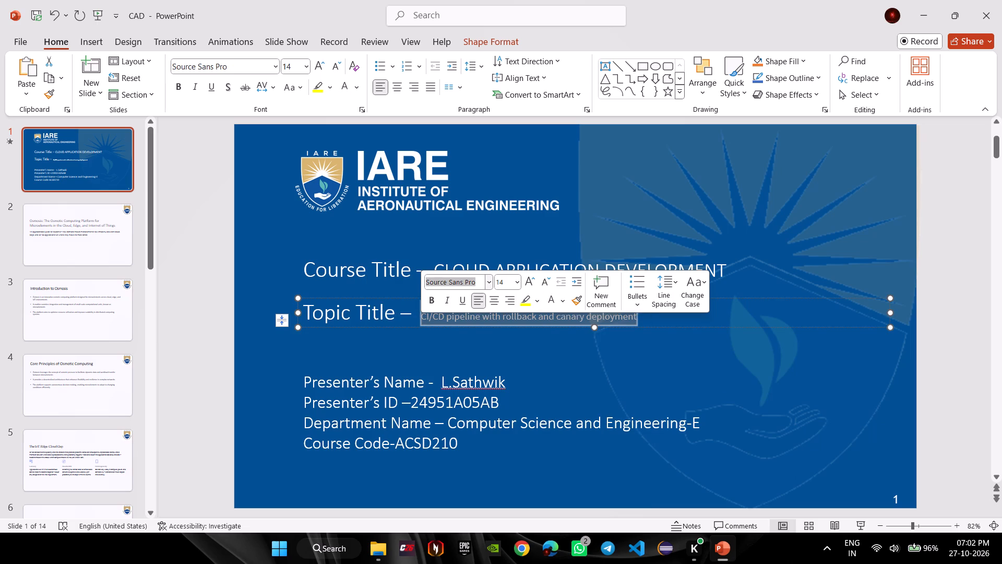
key("ctrl+a")
key("ctrl+BackSpace")
key("BackSpace")
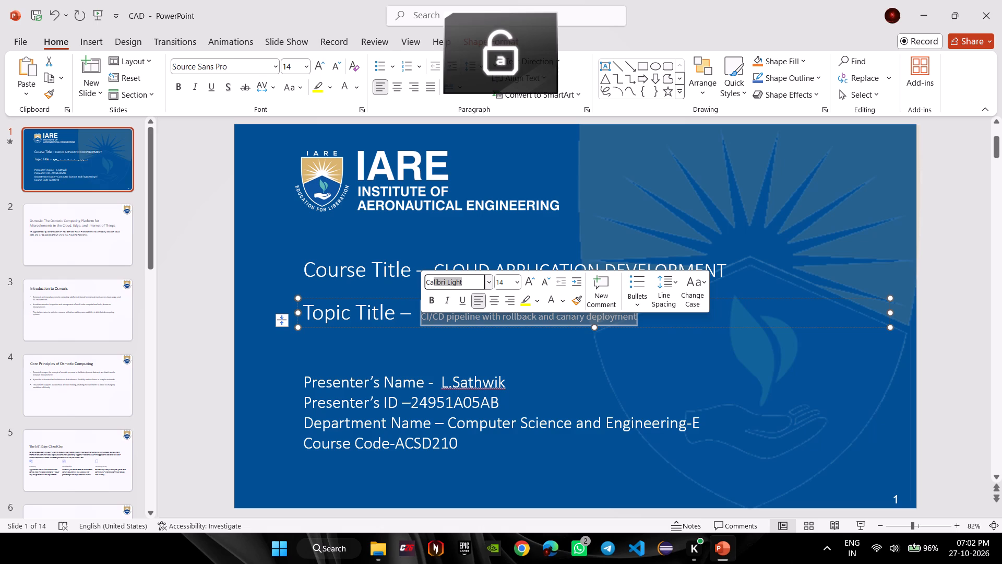
key("Tab")
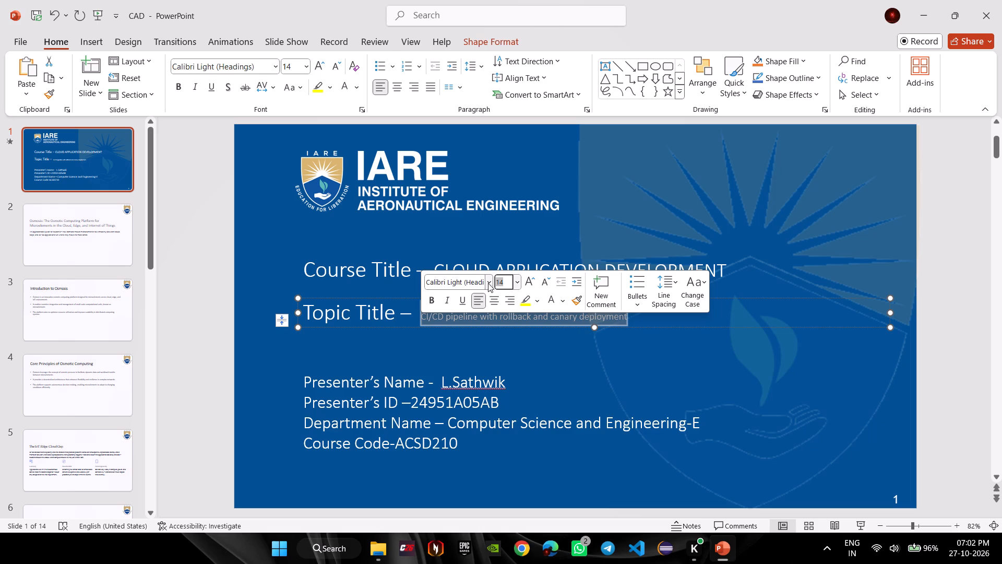
left_click(509, 284)
key("BackSpace")
key("BackSpace")
type("30")
key("Return")
left_click(510, 391)
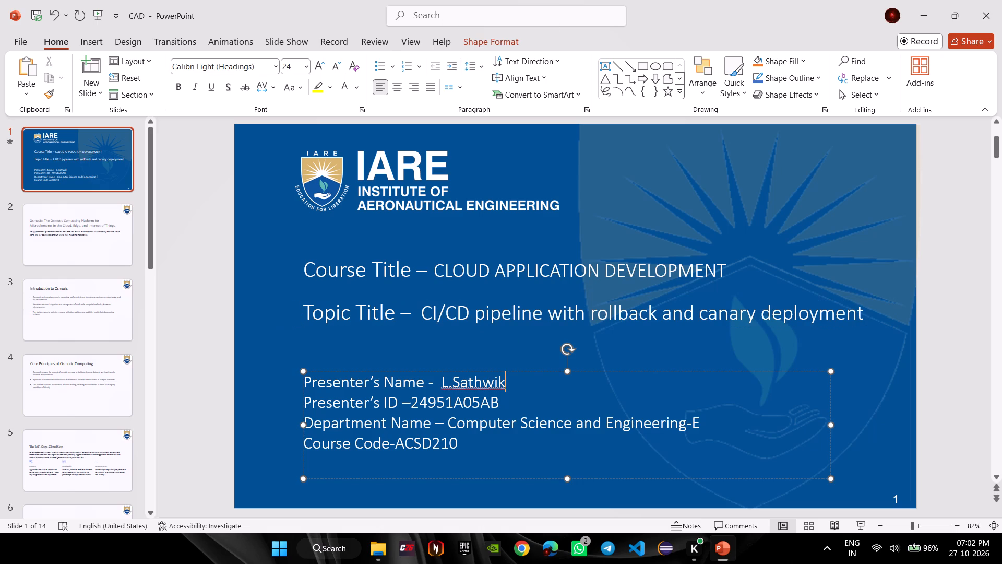
Set the font size of the course title text "CLOUD APPLICATION DEVELOPMENT" to 30.
left_click(532, 273)
left_click_drag(434, 273, 709, 284)
left_click(785, 244)
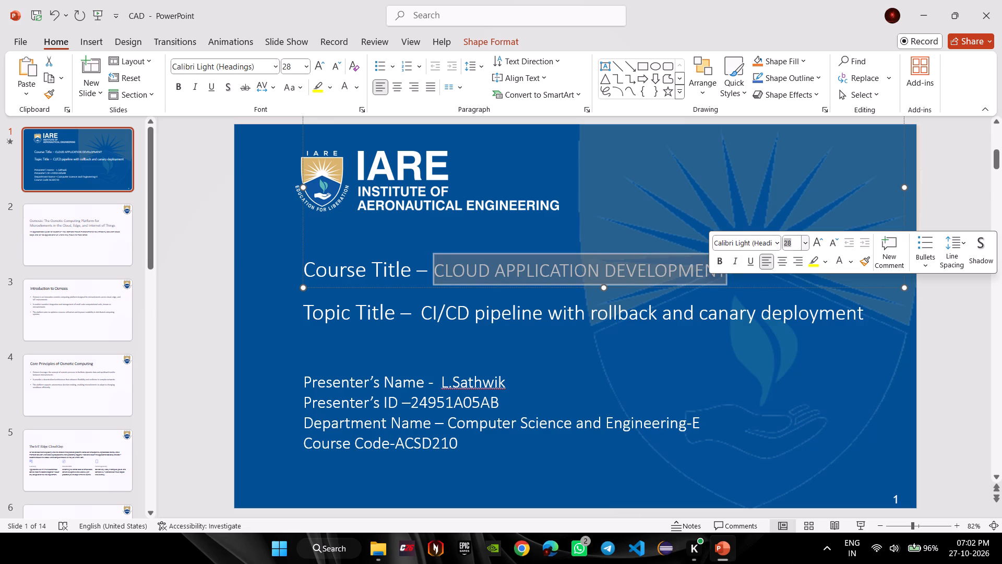
key("BackSpace")
type("30")
key("Return")
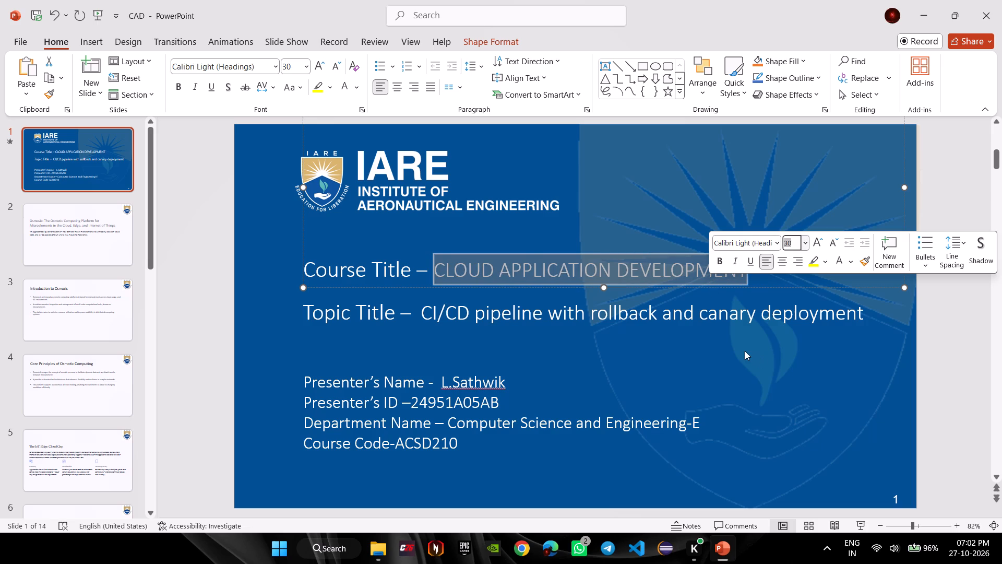
left_click(745, 351)
Move the presenter details text box slightly up, closer to the topic title.
left_click(458, 387)
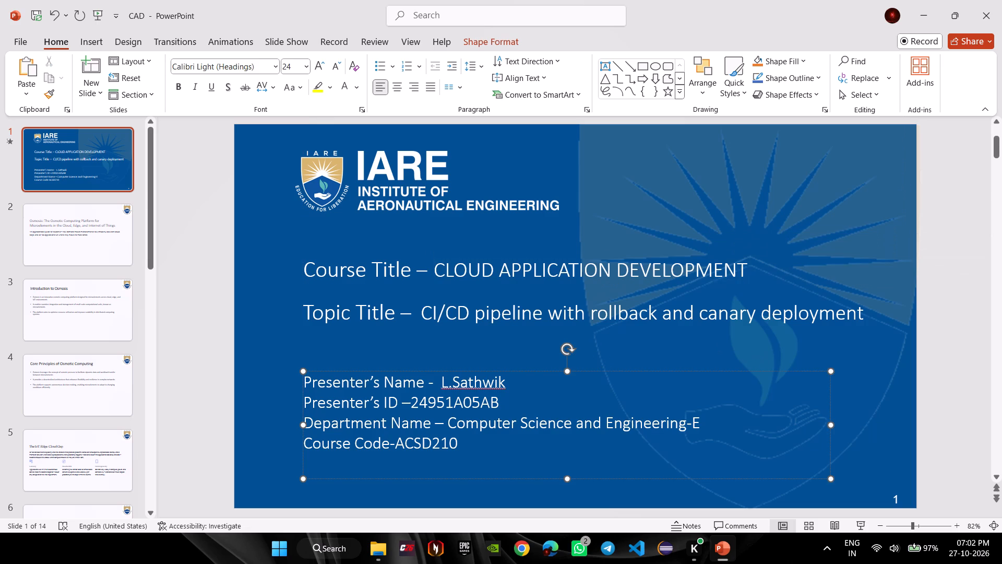
left_click_drag(598, 371, 598, 355)
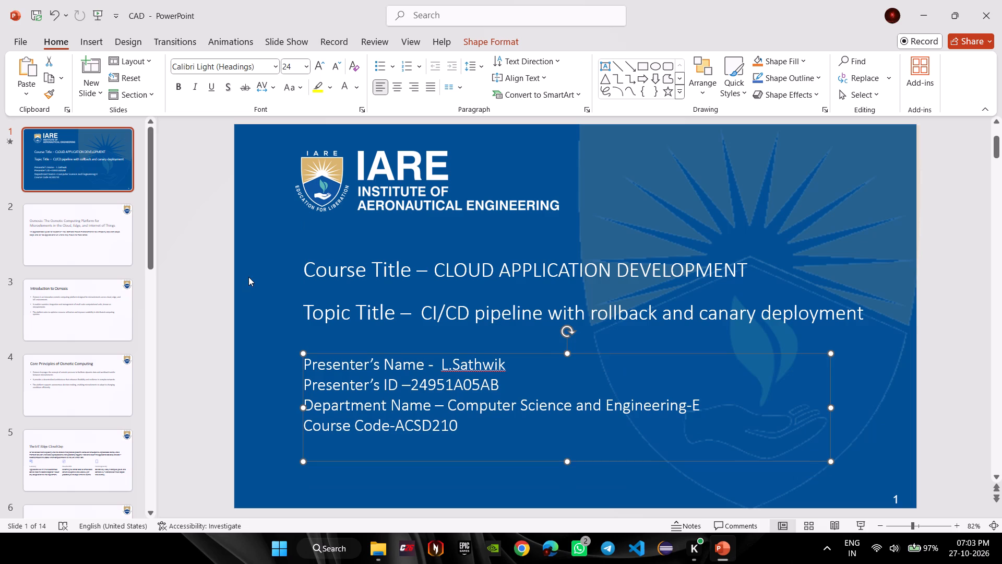
Correct the course code in the presenter details on the title slide to ACSD20.
left_click(248, 277)
left_click(445, 420)
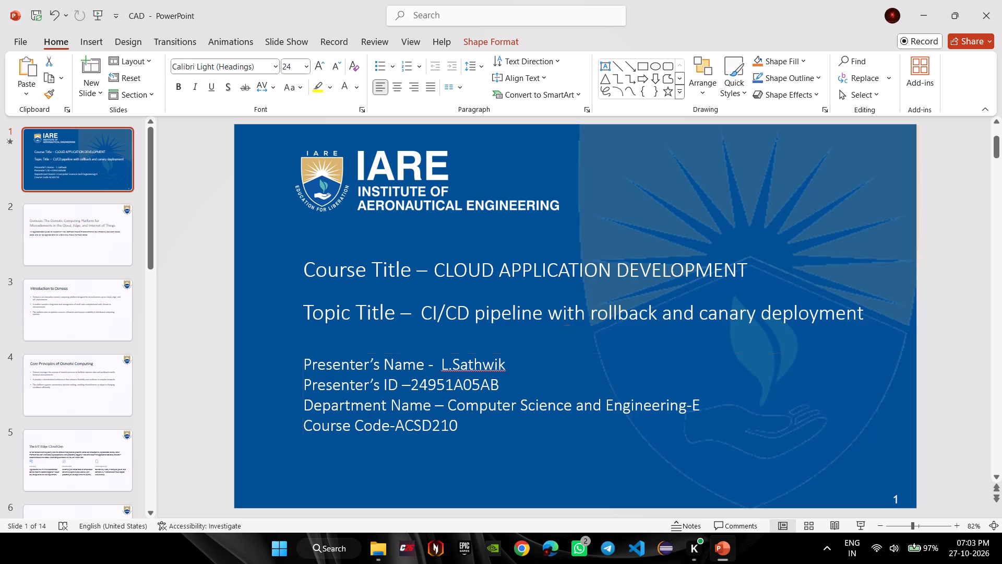
key("Right")
key("BackSpace")
Switch to Google Chrome, sign in to the Samvidha student portal with the saved credentials, and open the AAT-II uploads page.
key("alt+Tab")
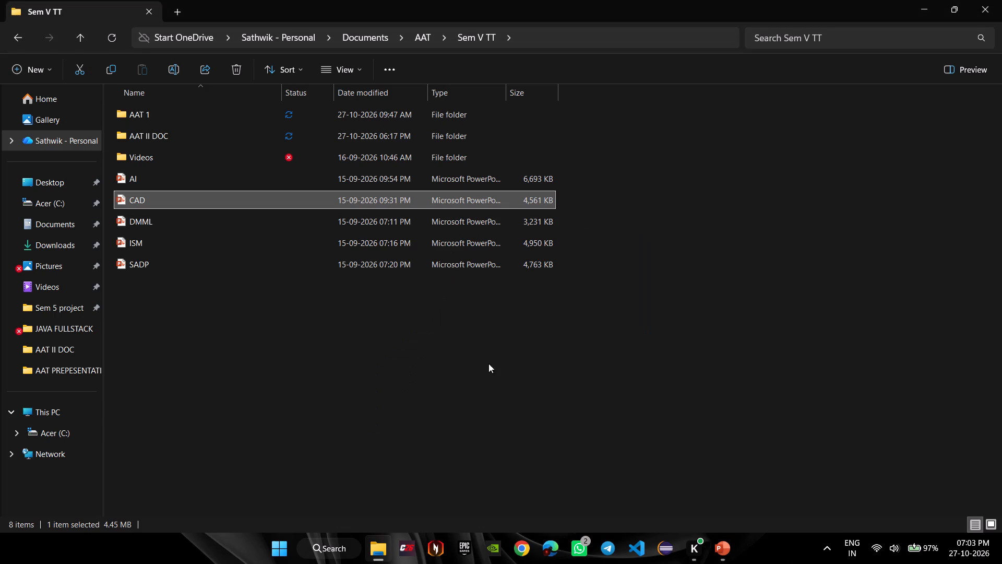
key("alt+Tab")
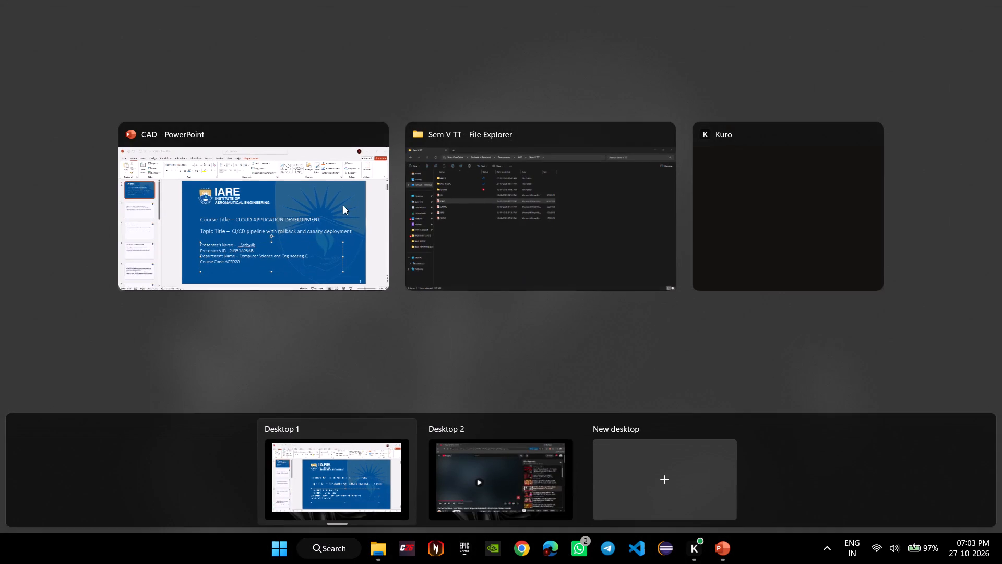
left_click(518, 554)
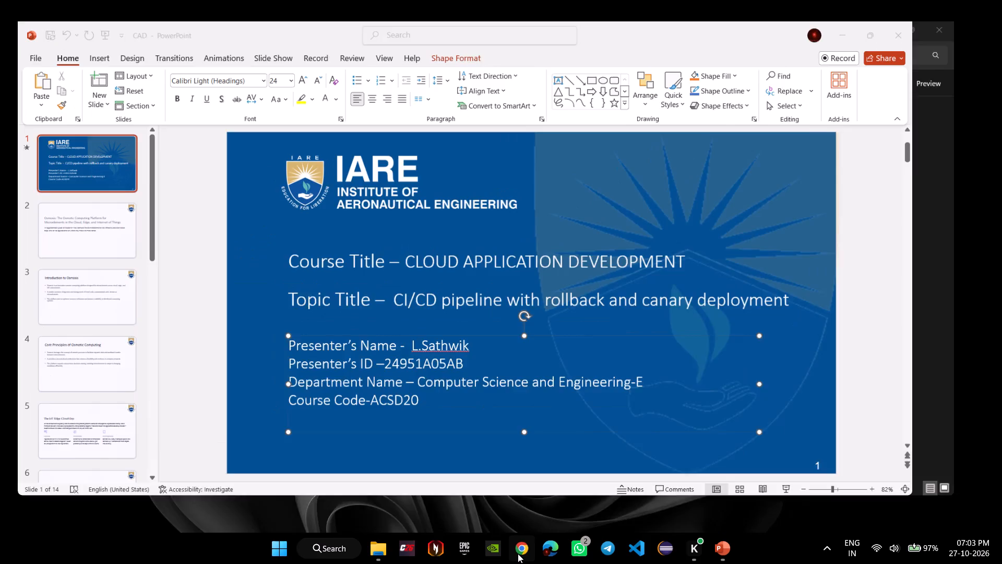
type("sa")
key("Return")
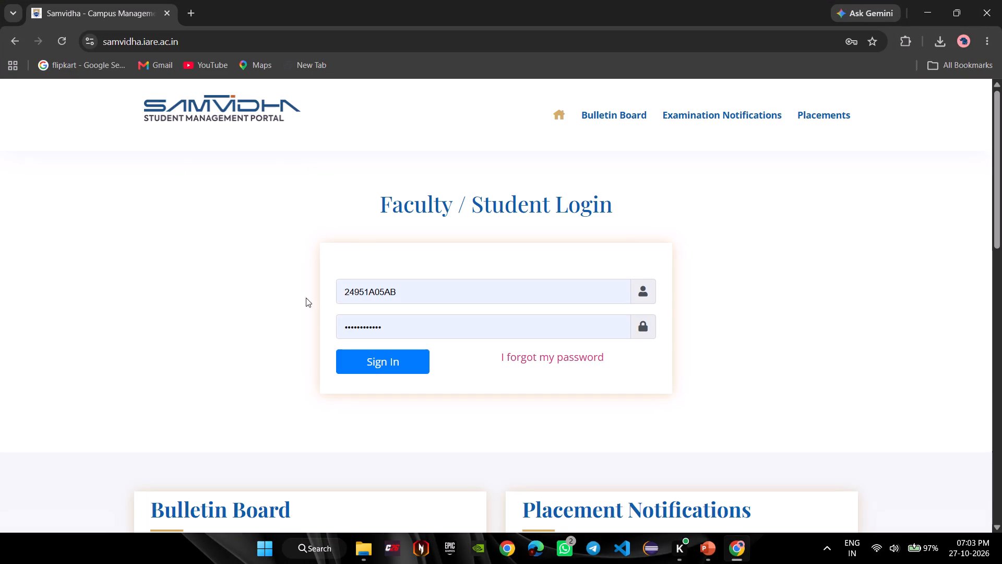
left_click(375, 358)
scroll(0, 417, "down", 5)
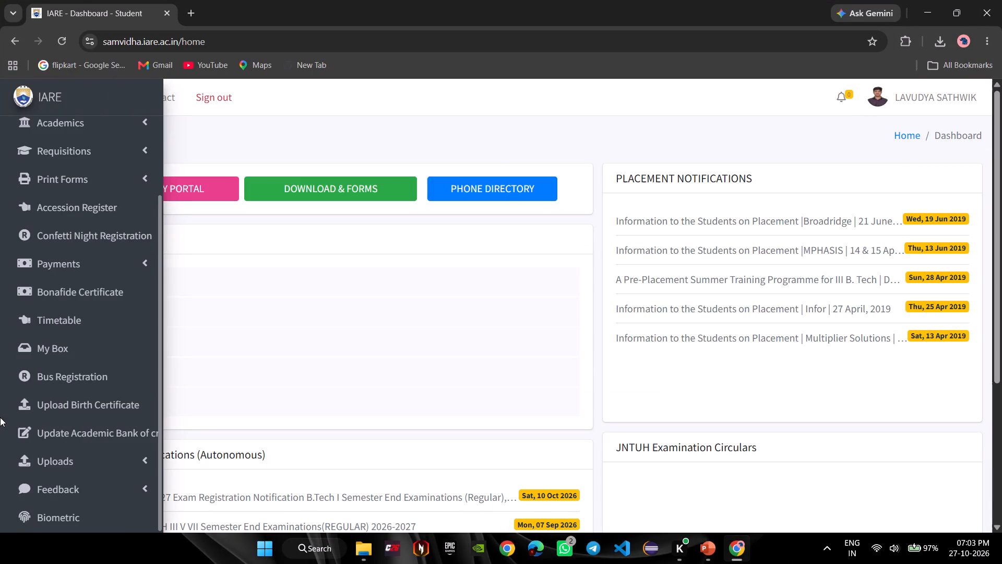
left_click(62, 467)
scroll(62, 467, "down", 6)
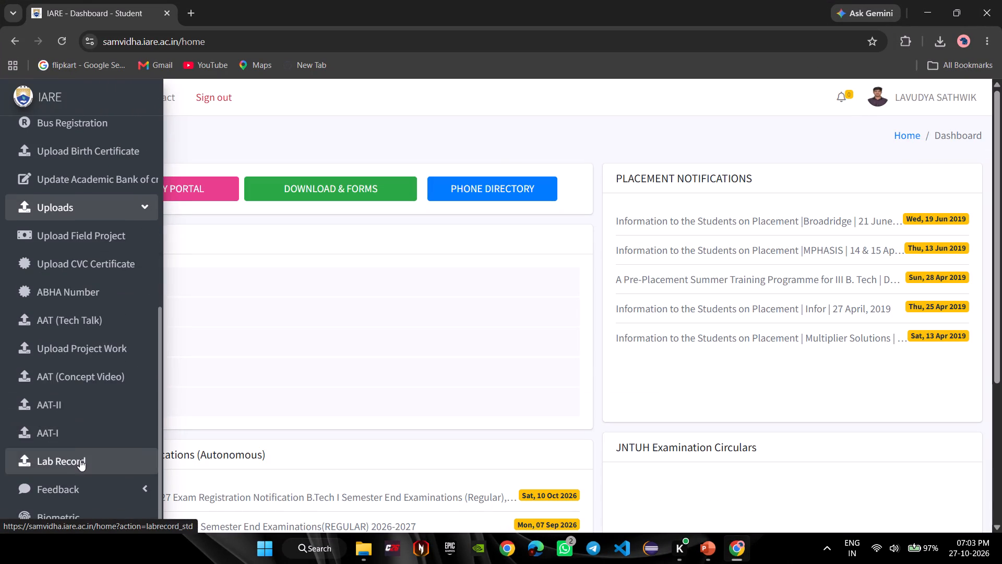
left_click(77, 410)
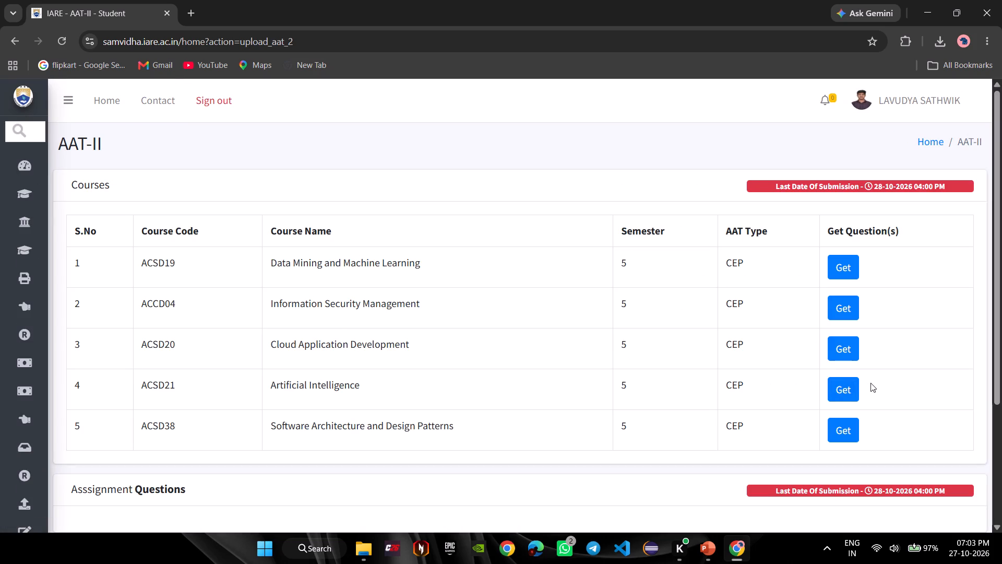
Retrieve the assigned AAT-II question for Cloud Application Development (ACSD20), check its wording, and close the browser.
left_click(850, 386)
left_click(505, 390)
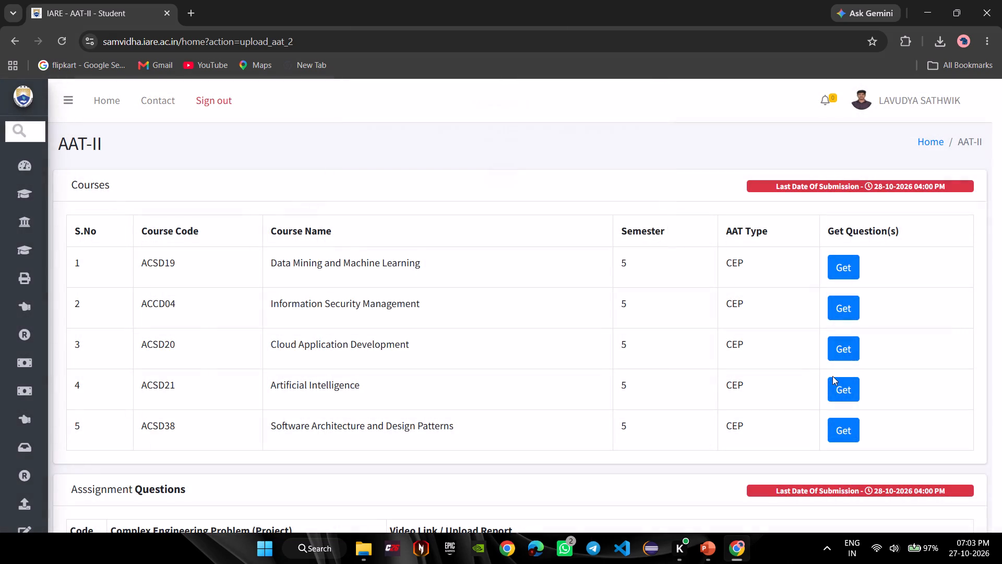
left_click(844, 351)
left_click(494, 387)
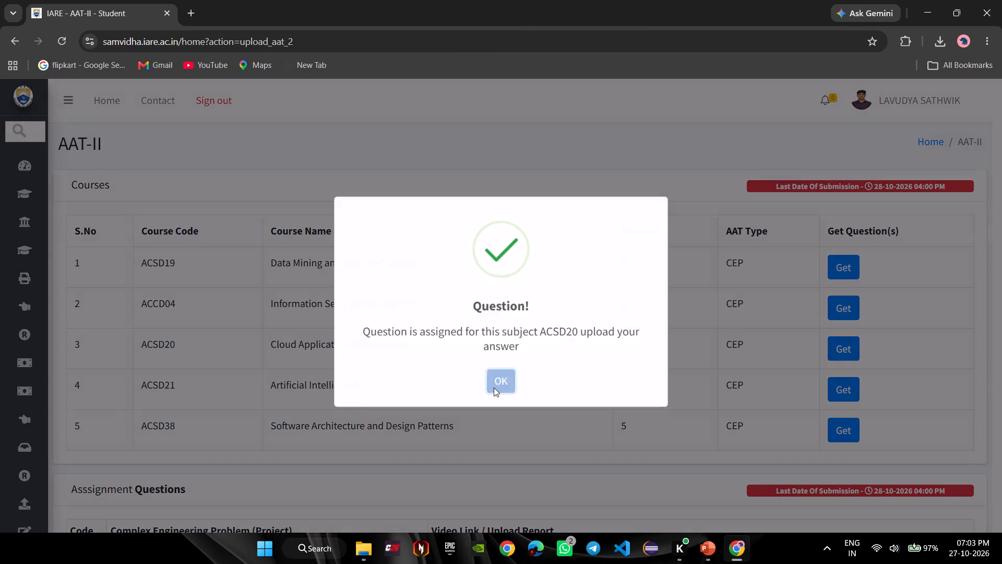
scroll(494, 387, "down", 2)
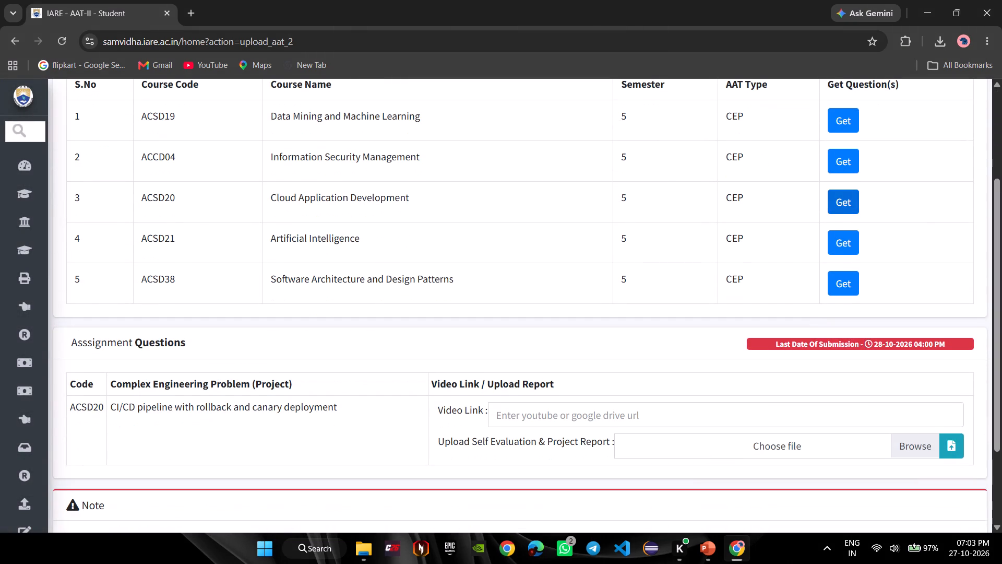
left_click(1001, 0)
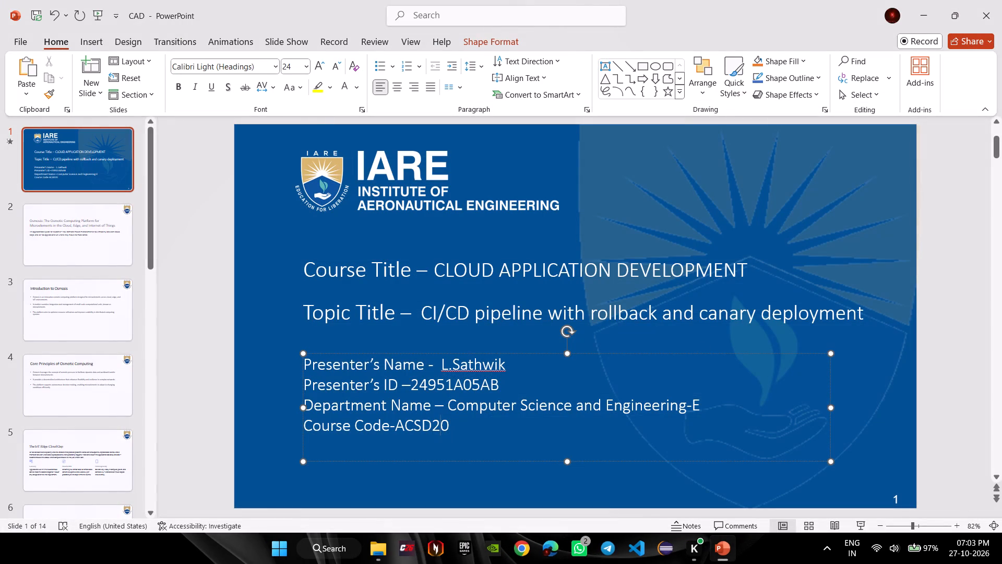
Capitalise the topic title's words on slide 1 so it reads "CI/CD Pipeline with Rollback and Canary Deployment".
left_click(838, 258)
left_click(798, 194)
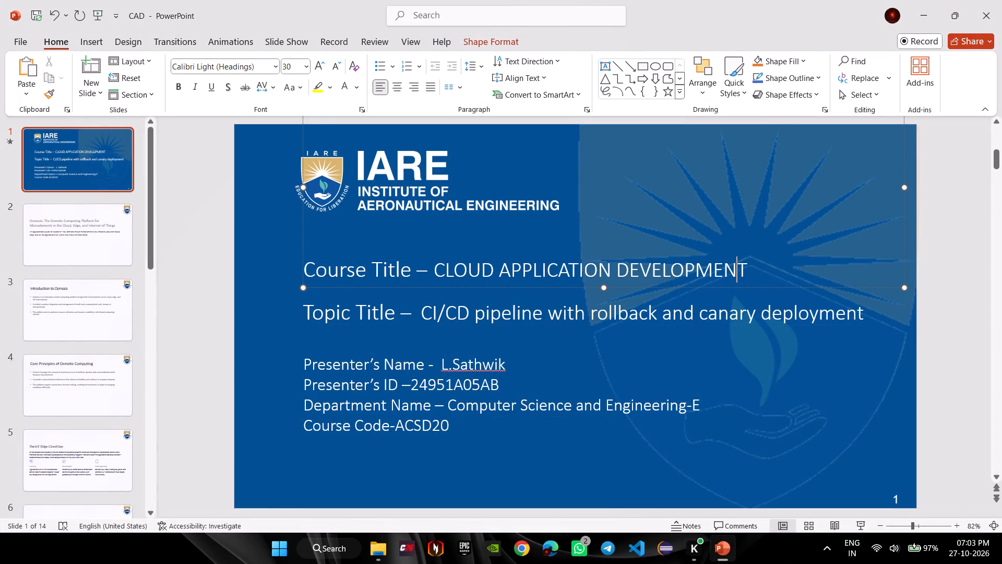
left_click(709, 314)
key("BackSpace")
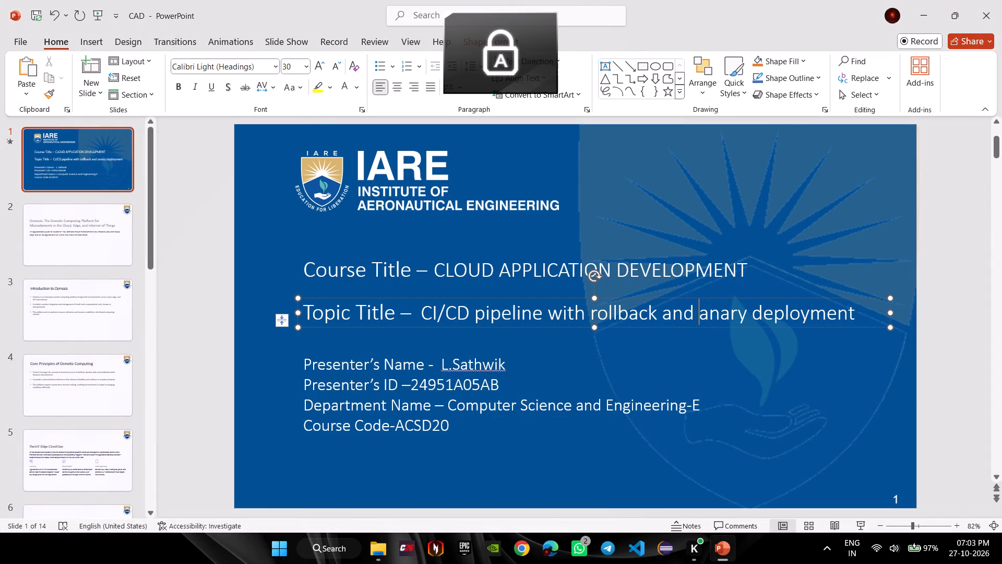
left_click(774, 314)
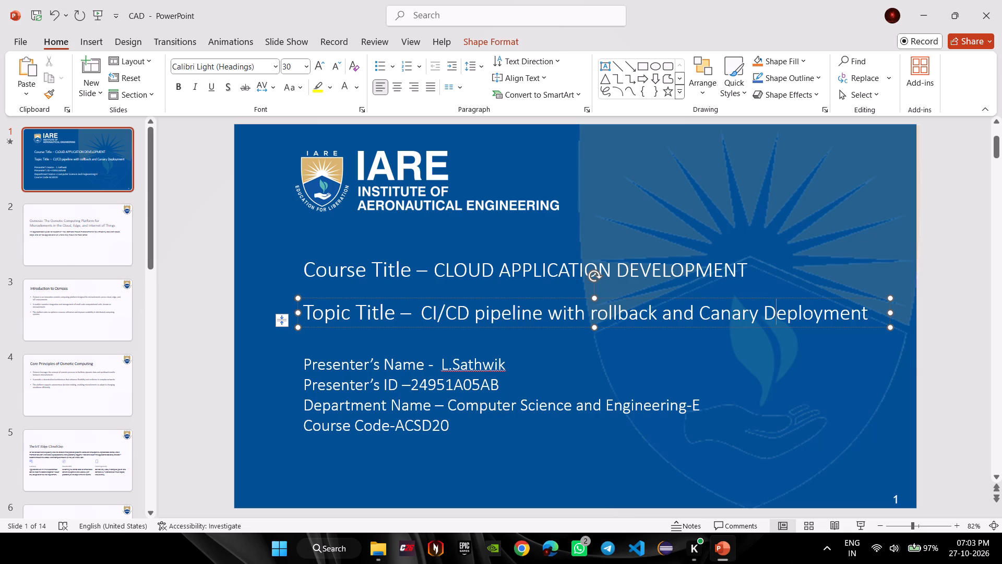
left_click(594, 305)
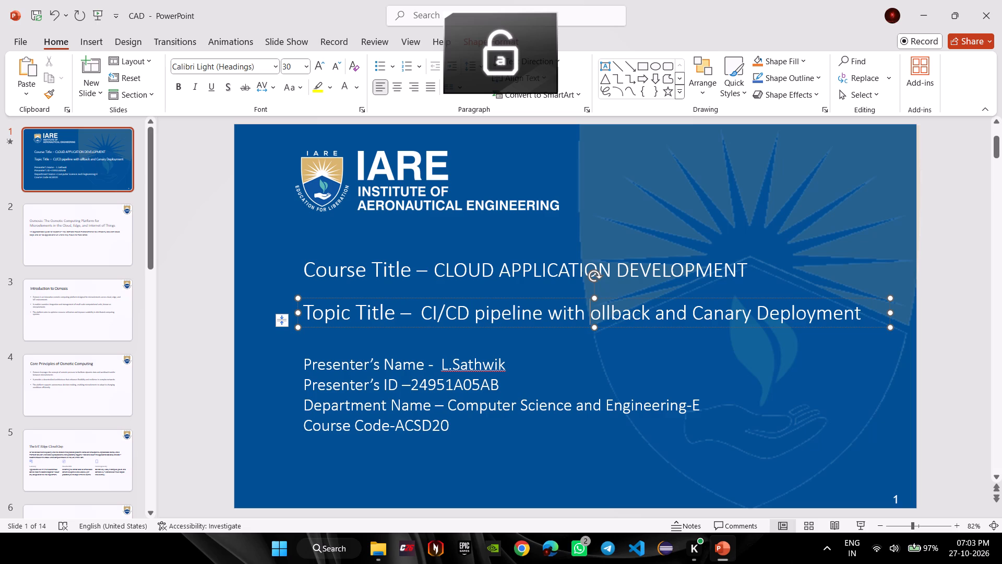
left_click(781, 241)
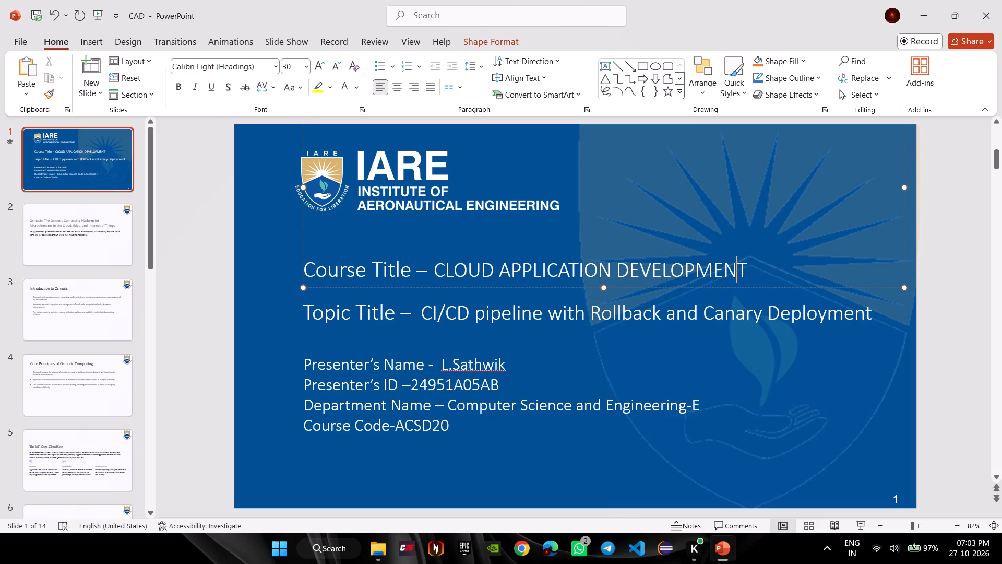
left_click(481, 321)
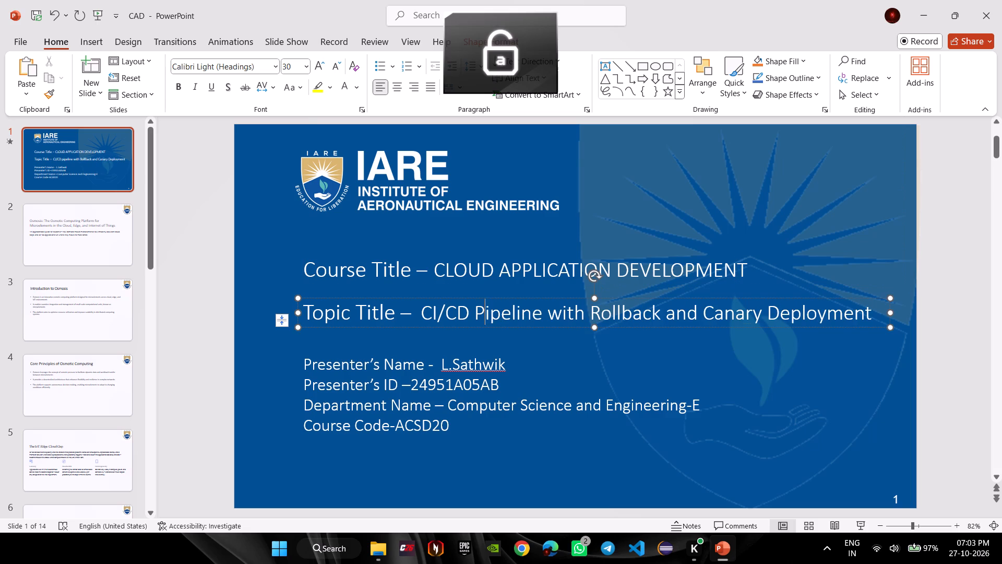
left_click(660, 175)
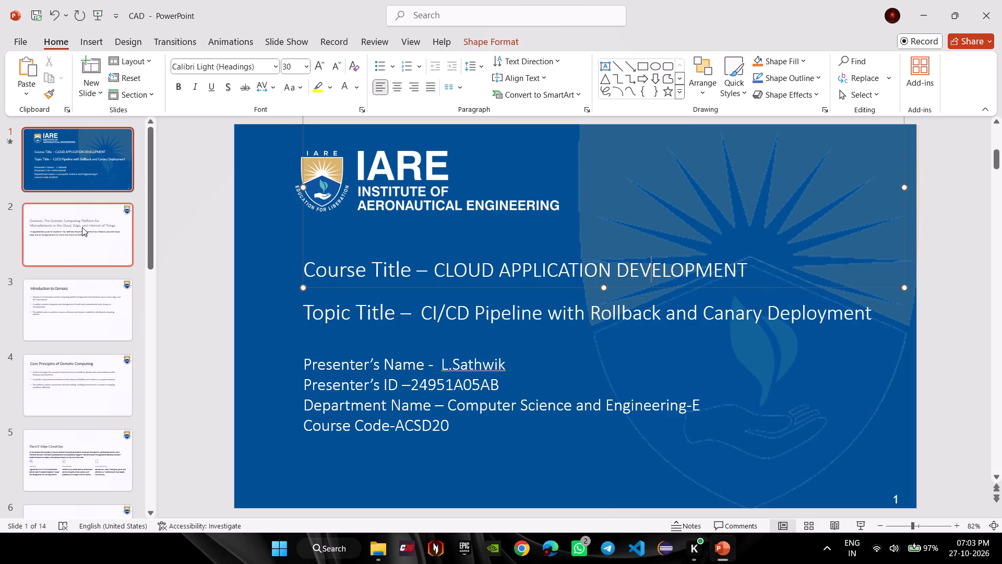
Copy the topic title text "CI/CD Pipeline with Rollback and Canary Deployment" from slide 1.
left_click(82, 227)
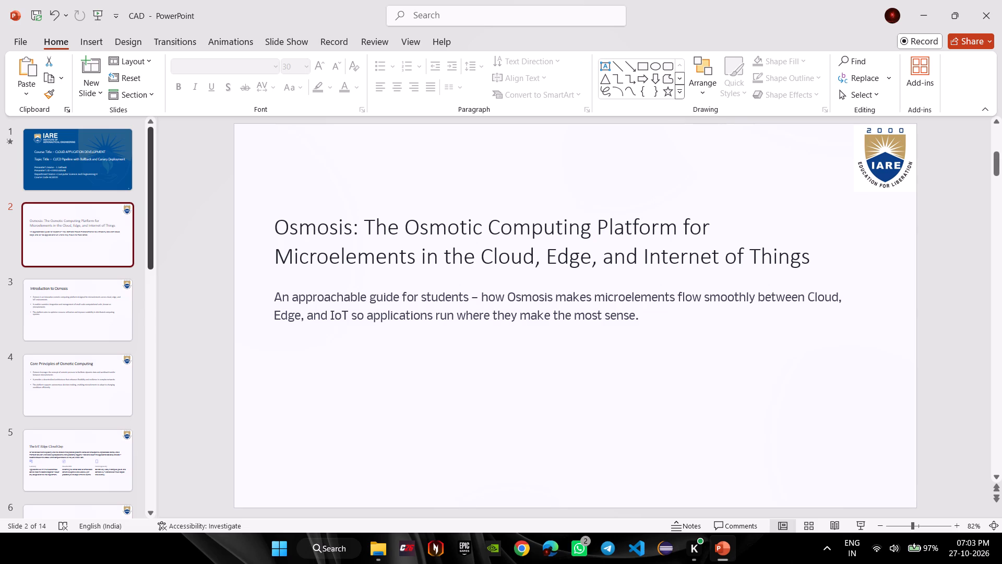
left_click(633, 313)
left_click(815, 252)
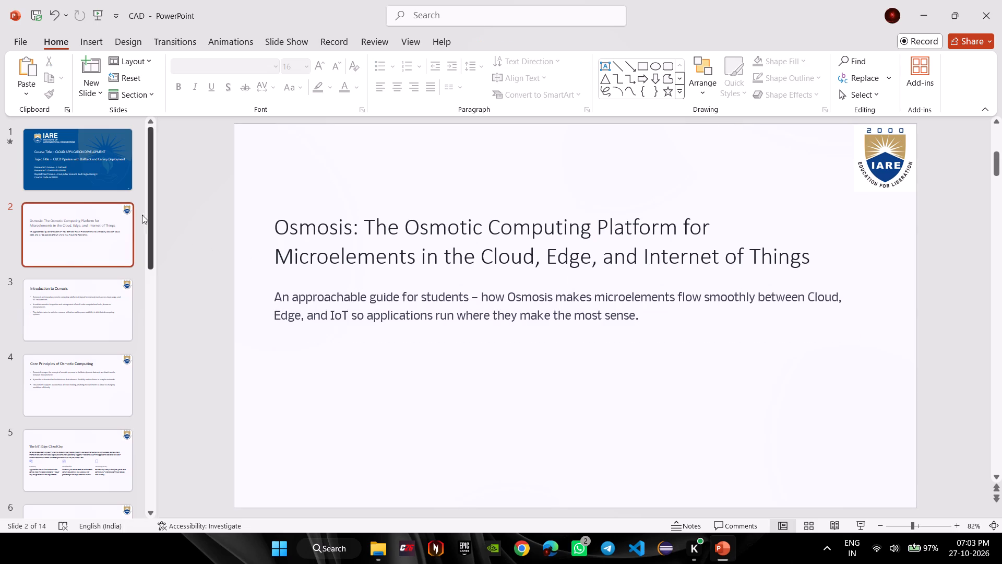
left_click(107, 175)
left_click_drag(421, 307, 832, 303)
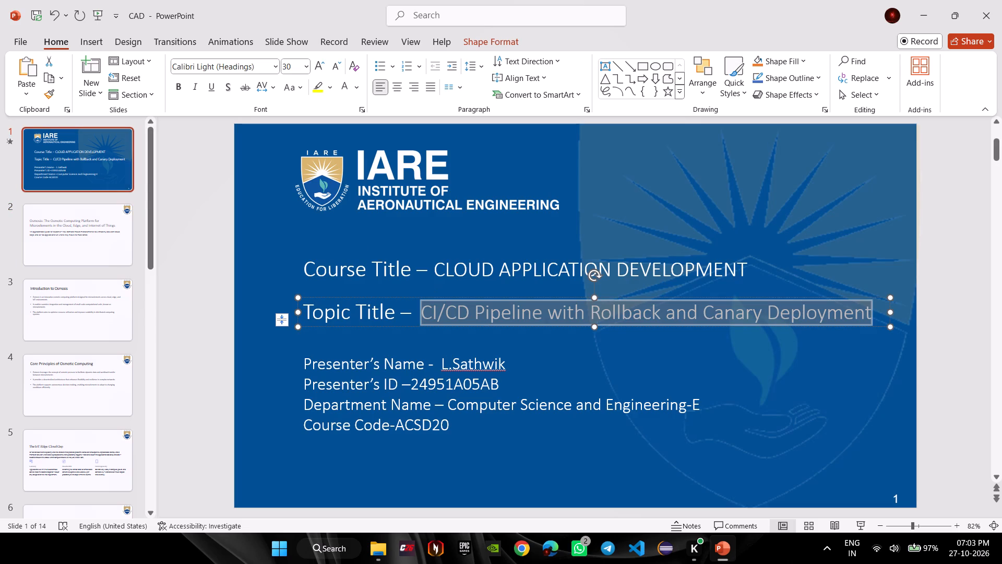
left_click_drag(832, 303, 869, 305)
key("ctrl+c")
Replace the entire Osmosis heading on slide 2 with the copied "CI/CD Pipeline with Rollback and Canary Deployment" title.
left_click(105, 237)
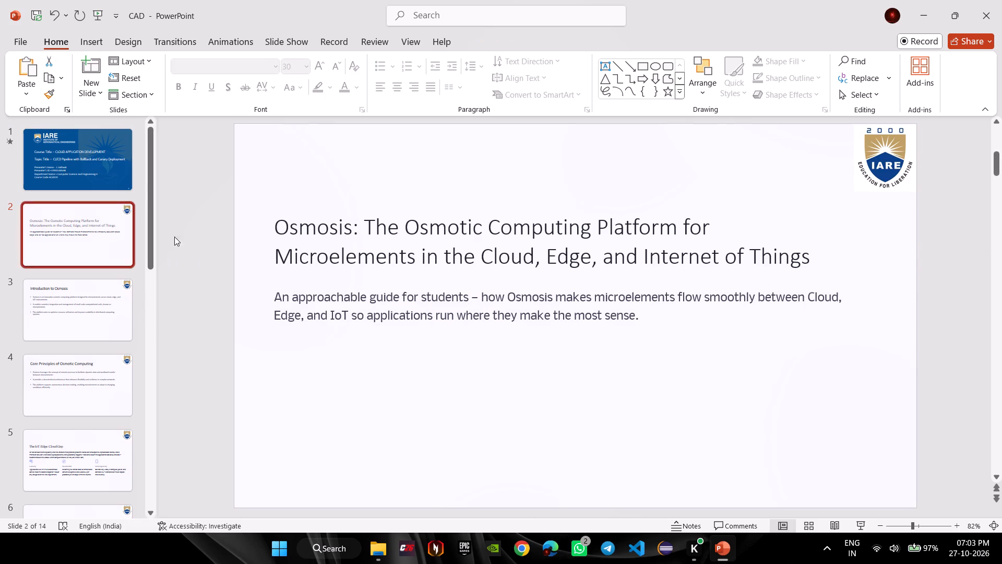
left_click_drag(261, 218, 360, 243)
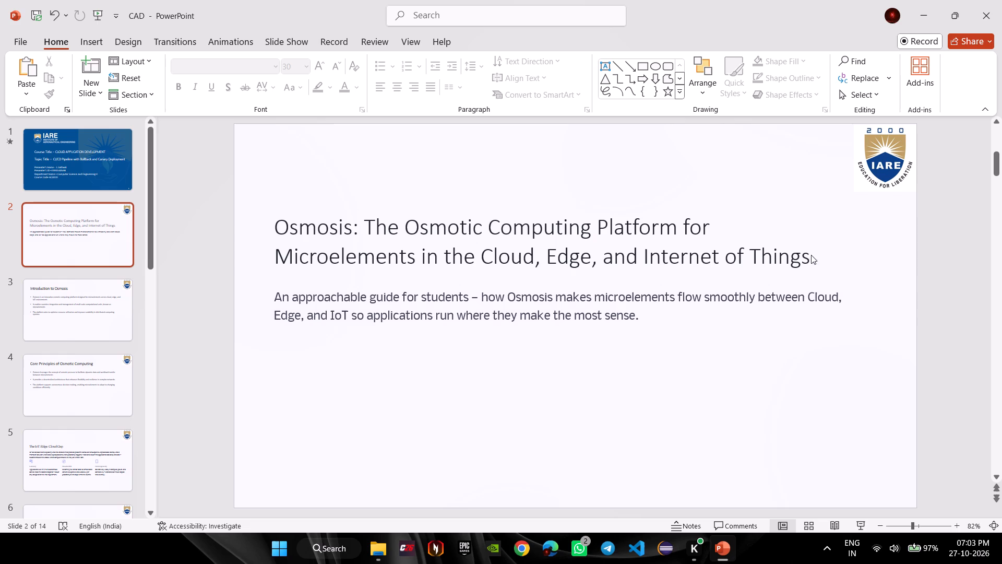
left_click_drag(819, 260, 814, 258)
left_click(814, 258)
left_click_drag(807, 258, 446, 258)
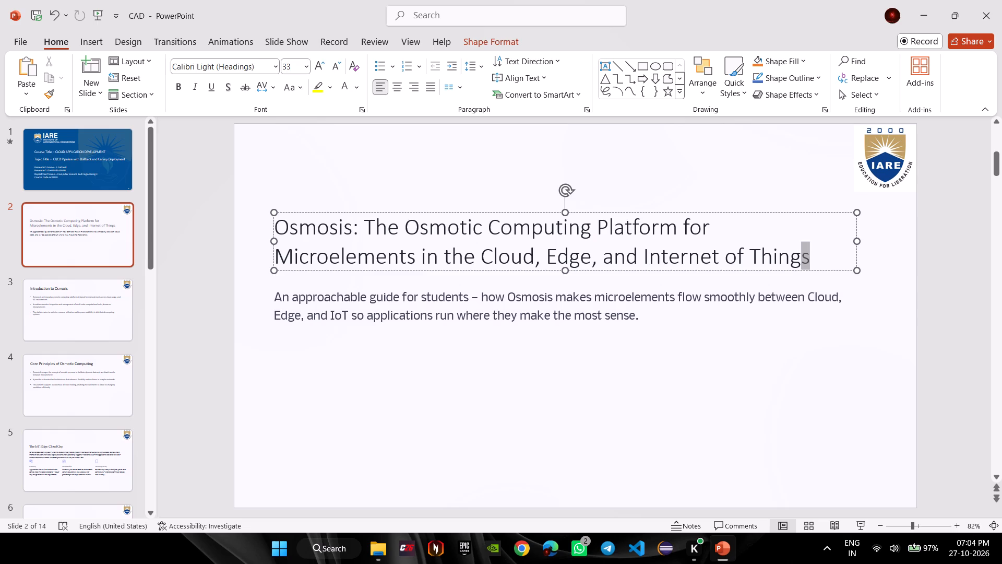
left_click_drag(446, 258, 348, 224)
key("BackSpace")
key("ctrl+v")
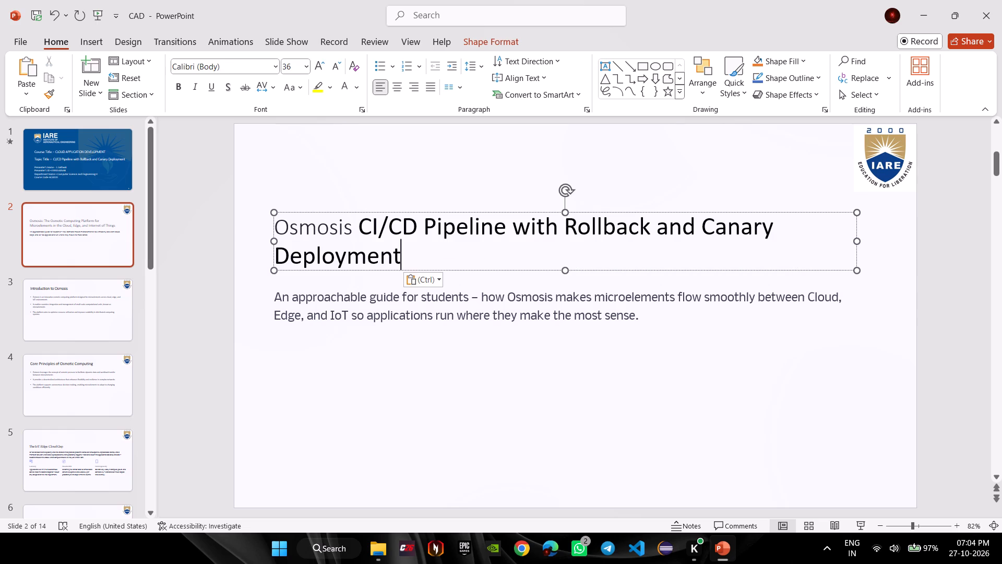
left_click(354, 225)
left_click_drag(354, 225, 288, 225)
key("BackSpace")
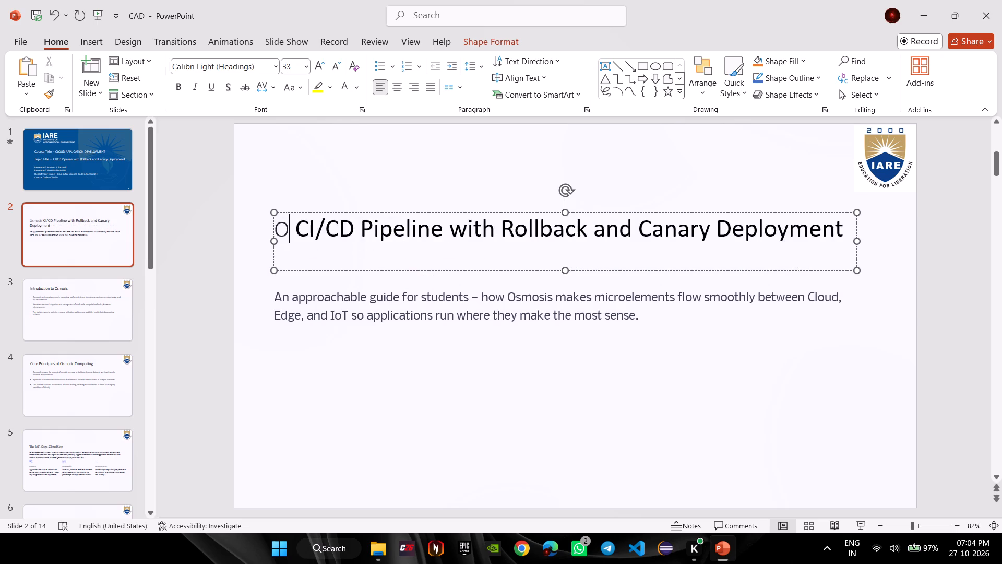
key("BackSpace")
key("Right")
key("Right")
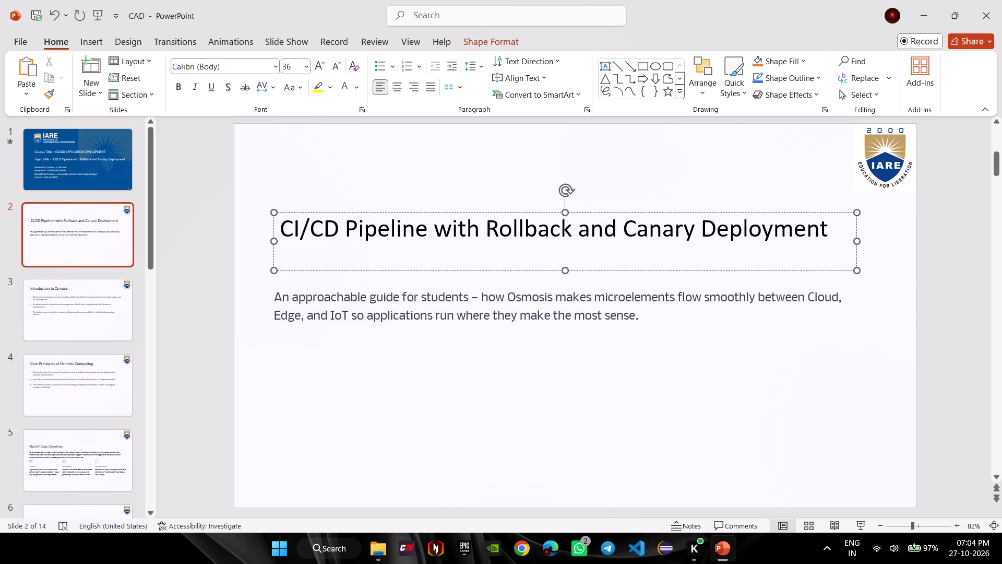
Copy the whole CI/CD Pipeline heading on slide 2.
left_click(700, 236, "ctrl")
key("ctrl+a")
key("ctrl+c")
left_click(590, 401, "alt")
In Chrome, search Google for the copied CI/CD Pipeline title followed by "give any two sentence summary".
key("alt+Tab")
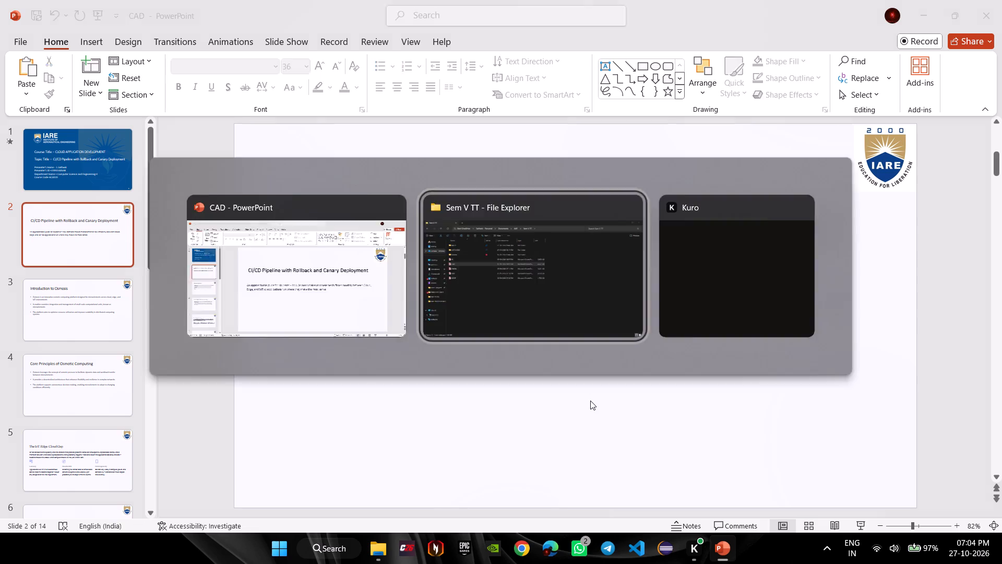
left_click(590, 401)
key("alt+Tab")
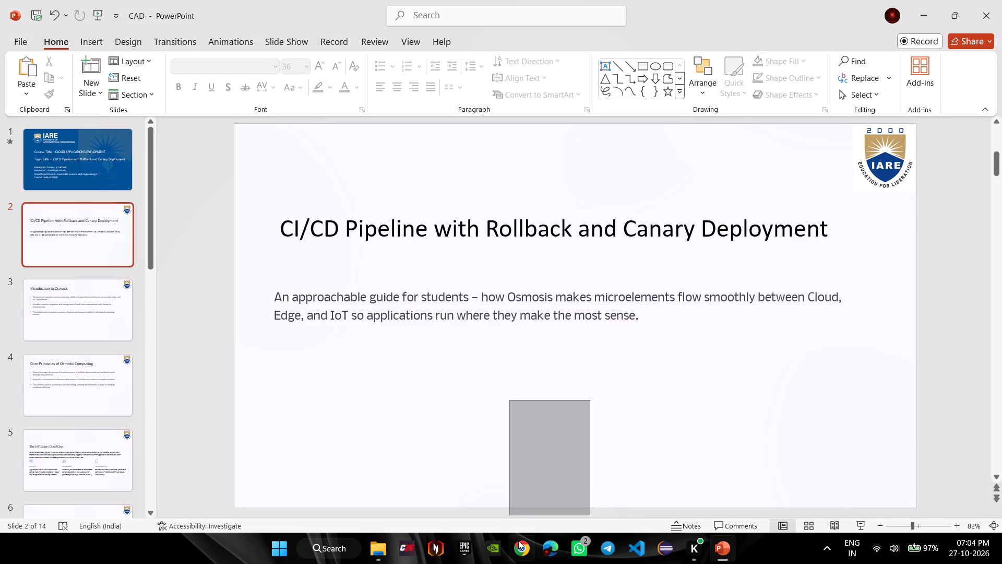
left_click(518, 546)
key("ctrl+v")
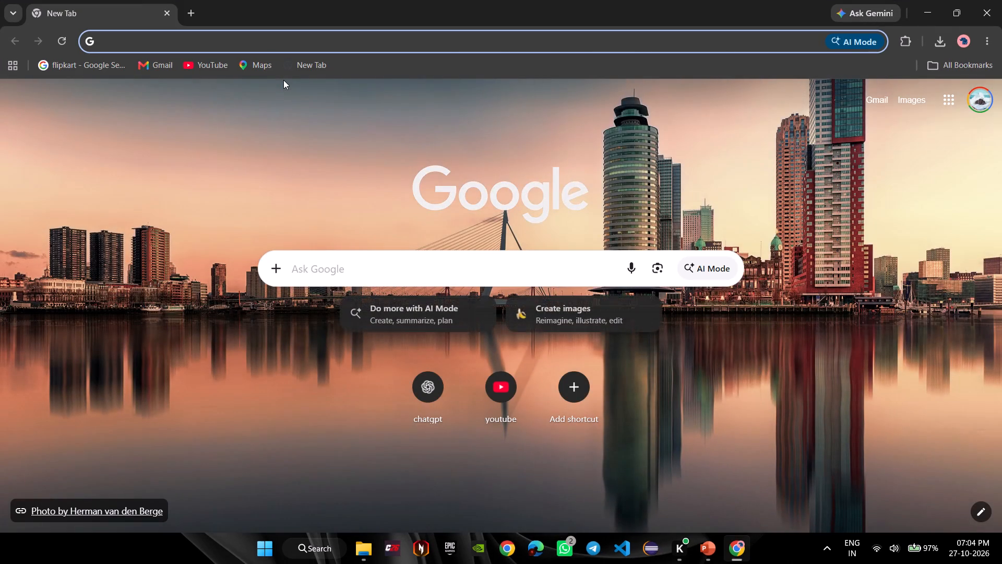
key("space")
key("space")
type("give m")
key("BackSpace")
type("ant")
key("space")
key("BackSpace")
key("BackSpace")
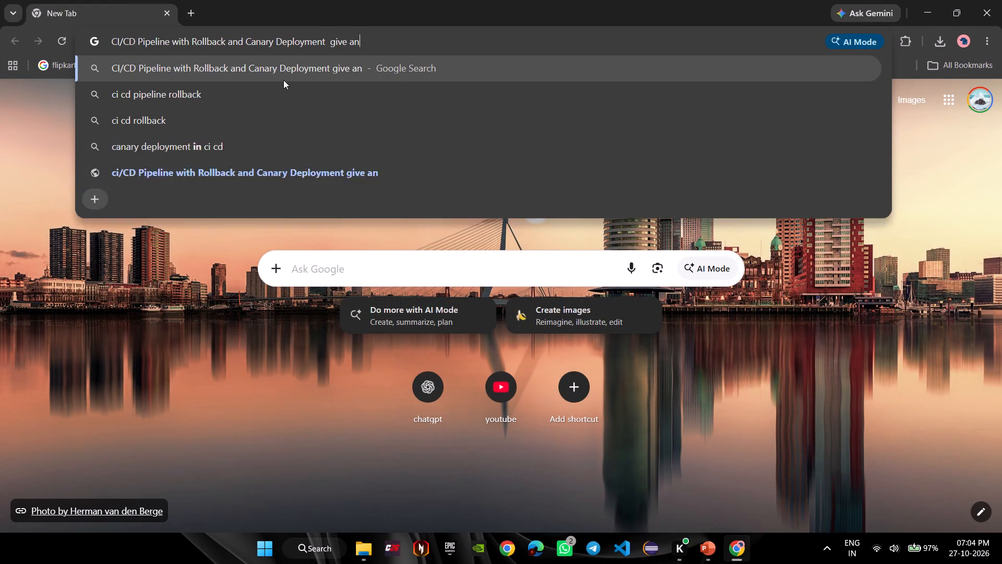
type("y project")
key("space")
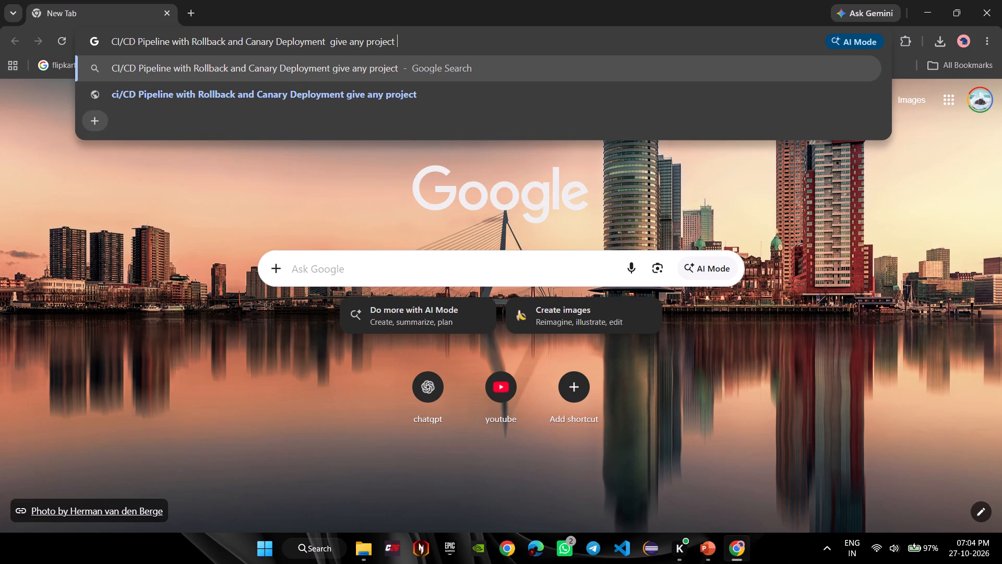
type("suom")
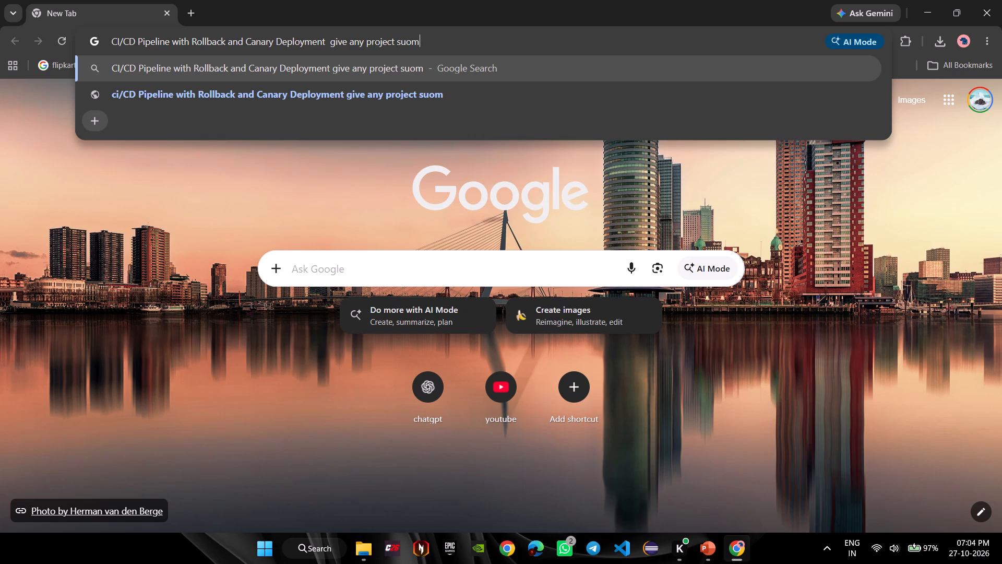
key("BackSpace")
key("BackSpace")
key("BackSpace")
key("BackSpace")
key("BackSpace")
key("BackSpace")
key("BackSpace")
key("BackSpace")
key("BackSpace")
key("BackSpace")
key("BackSpace")
key("BackSpace")
key("BackSpace")
key("BackSpace")
key("BackSpace")
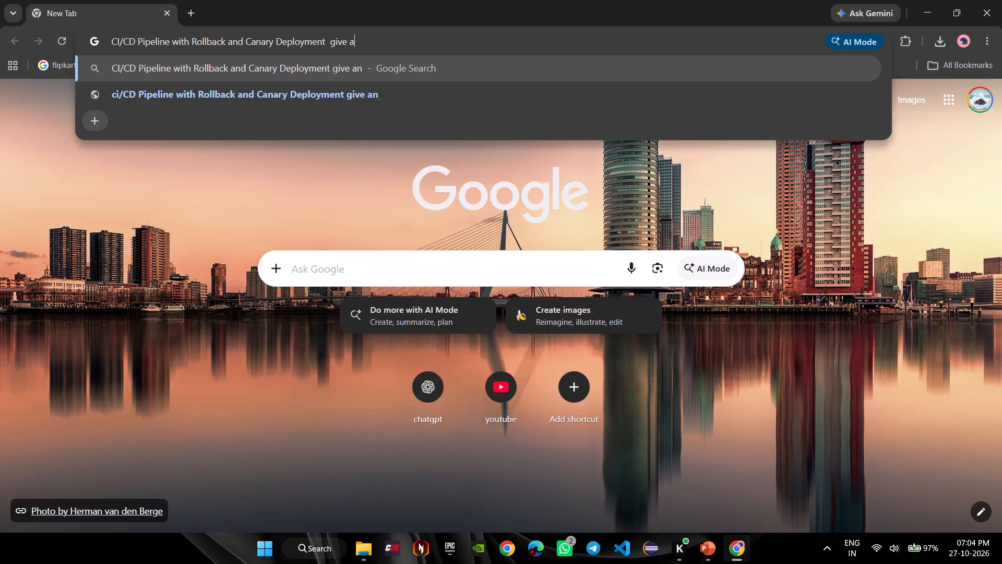
key("BackSpace")
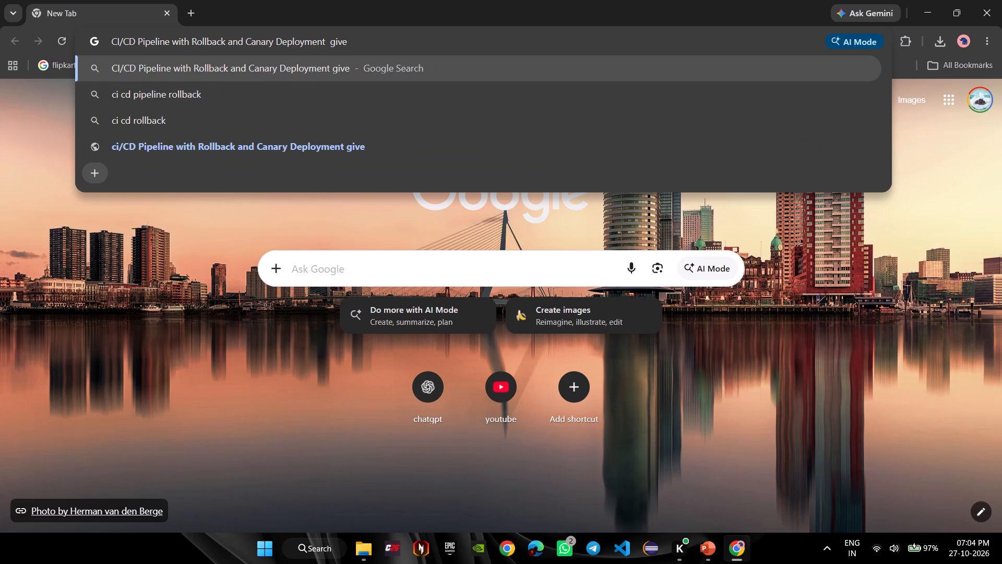
type("any two sene")
key("BackSpace")
type("tence summaru")
key("Return")
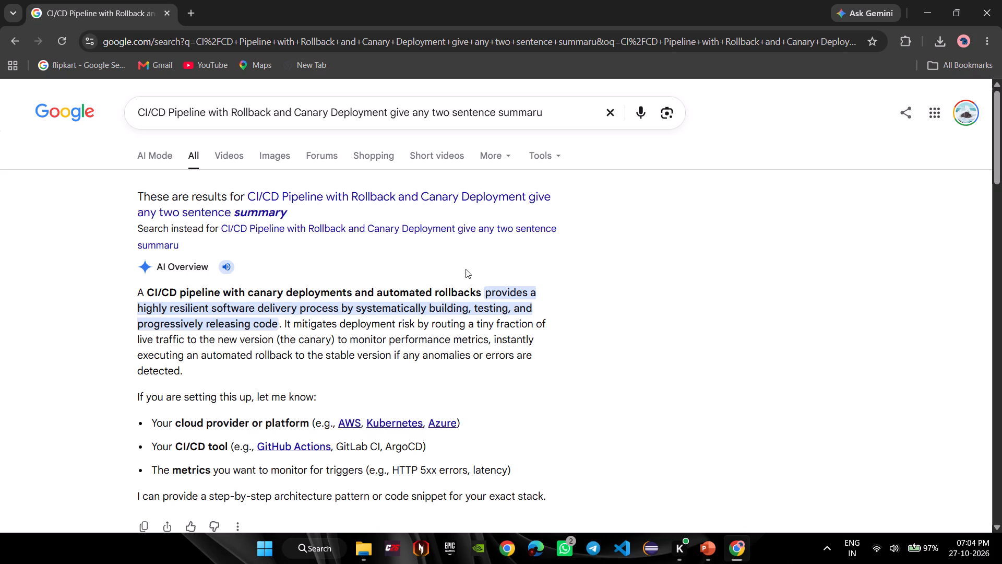
Copy the AI Overview phrase from "provides a highly resilient software delivery process" through "progressively releasing code.".
left_click_drag(482, 288, 280, 335)
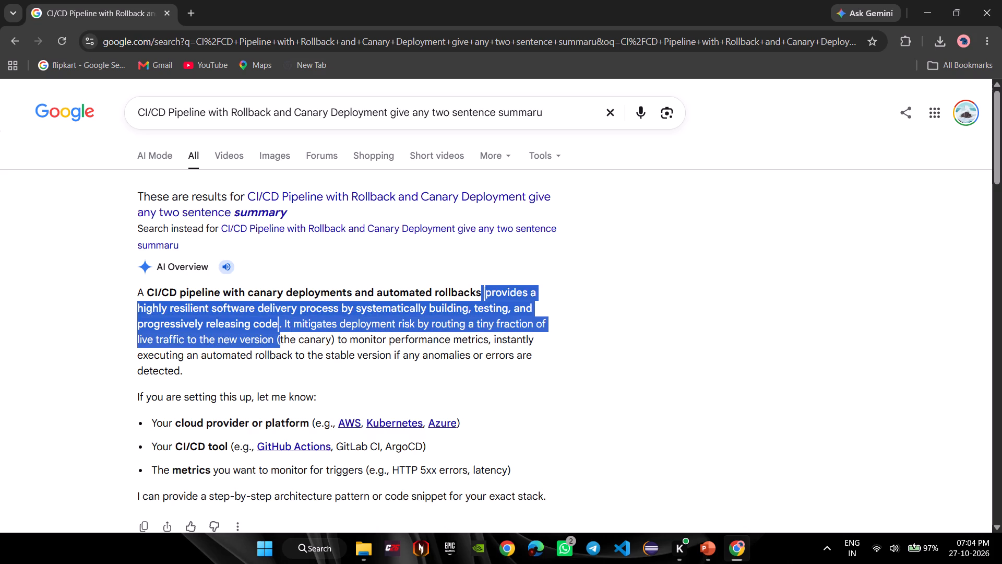
left_click_drag(280, 335, 281, 326)
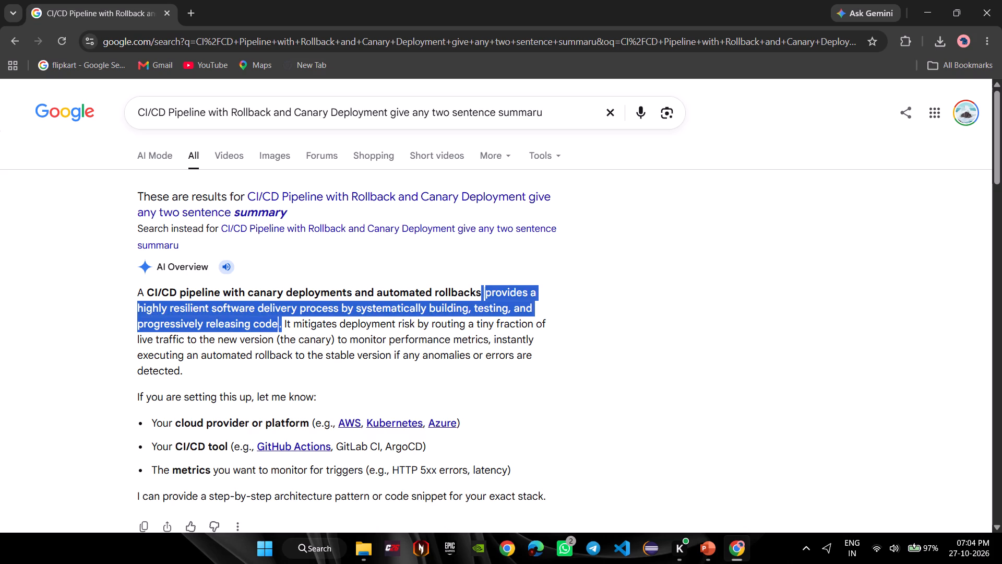
left_click_drag(281, 326, 281, 325)
left_click_drag(281, 325, 281, 323)
key("ctrl+c")
In PowerPoint, replace slide 2's Osmosis description after "An approachable guid" with the copied phrase.
key("alt+Tab")
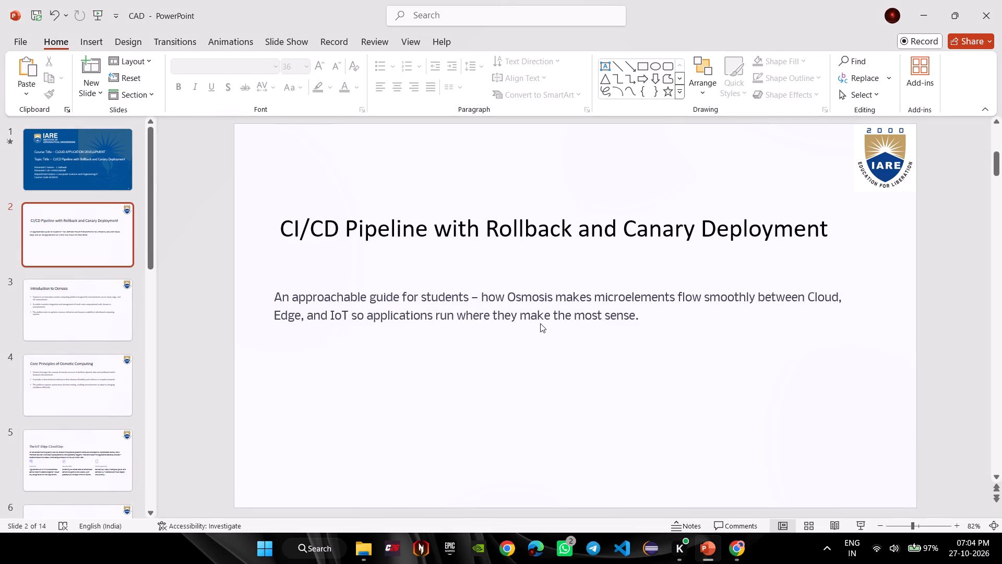
left_click_drag(636, 311, 413, 288)
key("BackSpace")
key("BackSpace")
key("ctrl+v")
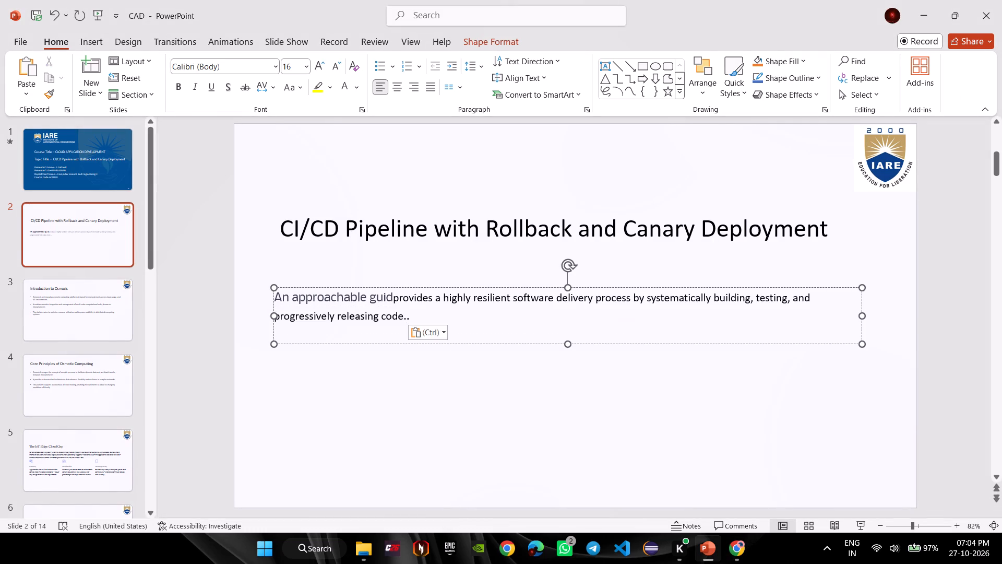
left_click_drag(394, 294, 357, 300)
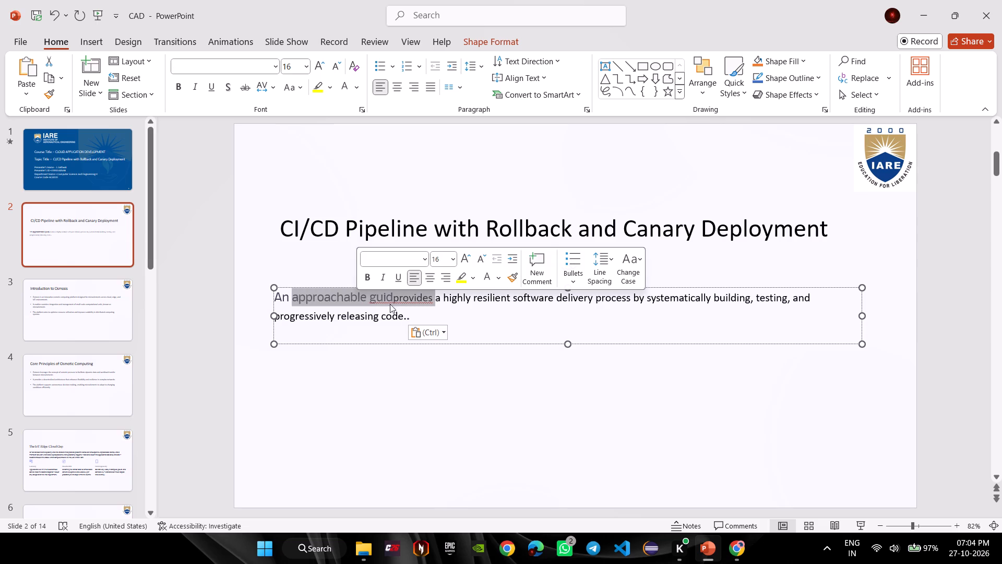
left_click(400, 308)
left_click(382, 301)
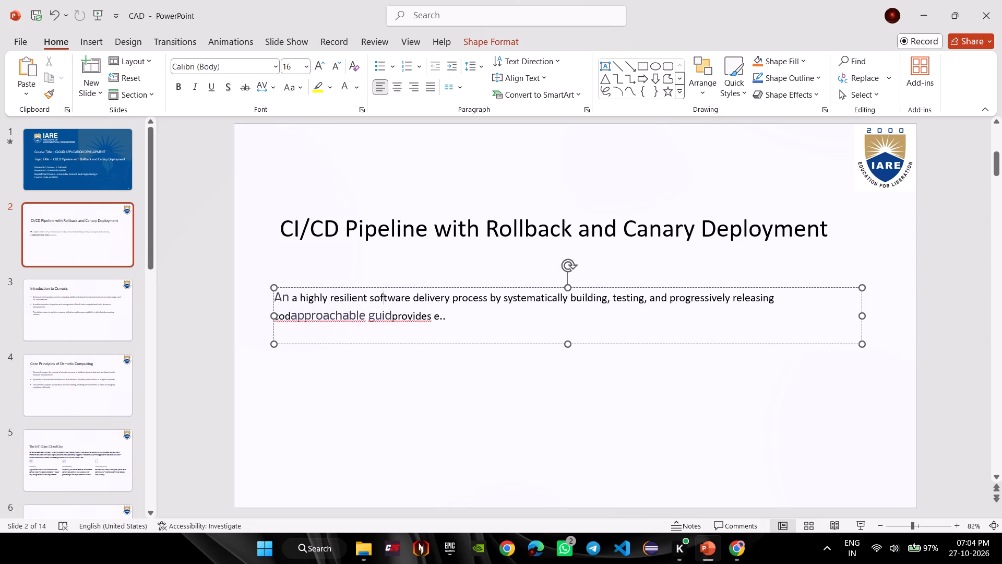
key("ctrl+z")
Delete the leftover "An approachable guid" so slide 2's description starts with "provides".
double_click(351, 293)
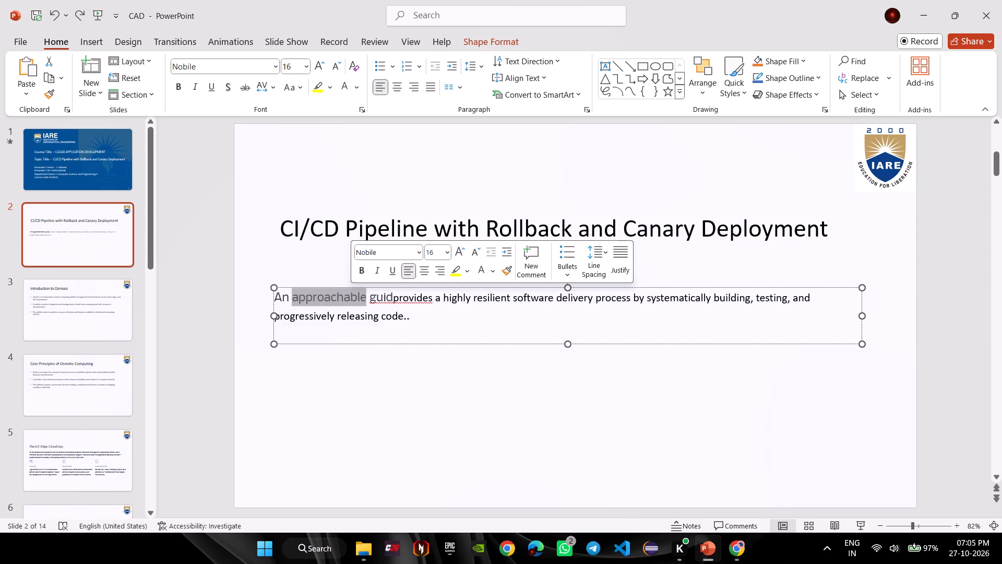
left_click(397, 298)
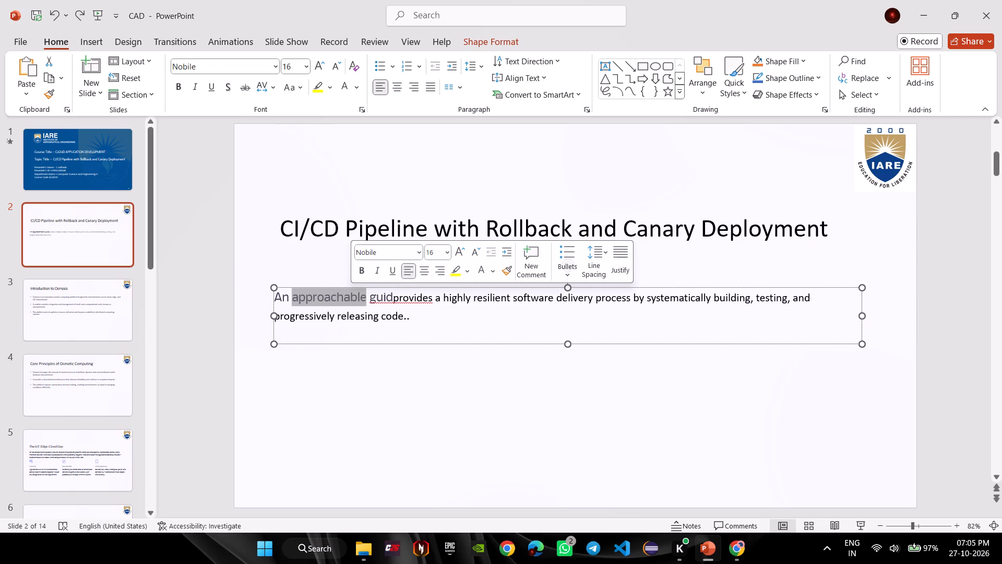
left_click(396, 299)
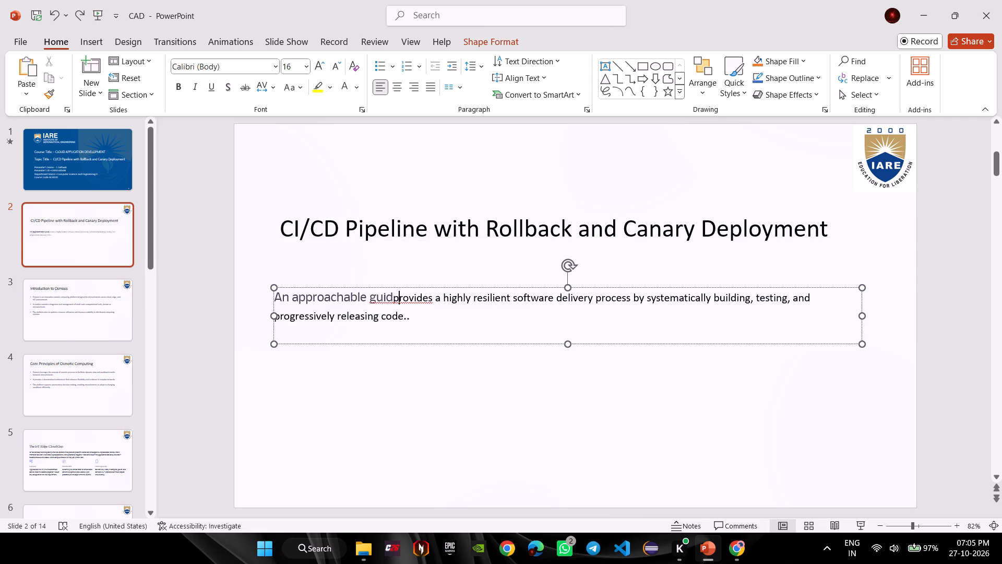
key("Left")
key("BackSpace")
key("BackSpace")
key("BackSpace")
key("BackSpace")
key("BackSpace")
key("BackSpace")
key("BackSpace")
key("BackSpace")
key("BackSpace")
key("BackSpace")
key("BackSpace")
key("BackSpace")
key("BackSpace")
key("BackSpace")
key("BackSpace")
key("BackSpace")
key("BackSpace")
key("BackSpace")
key("BackSpace")
key("BackSpace")
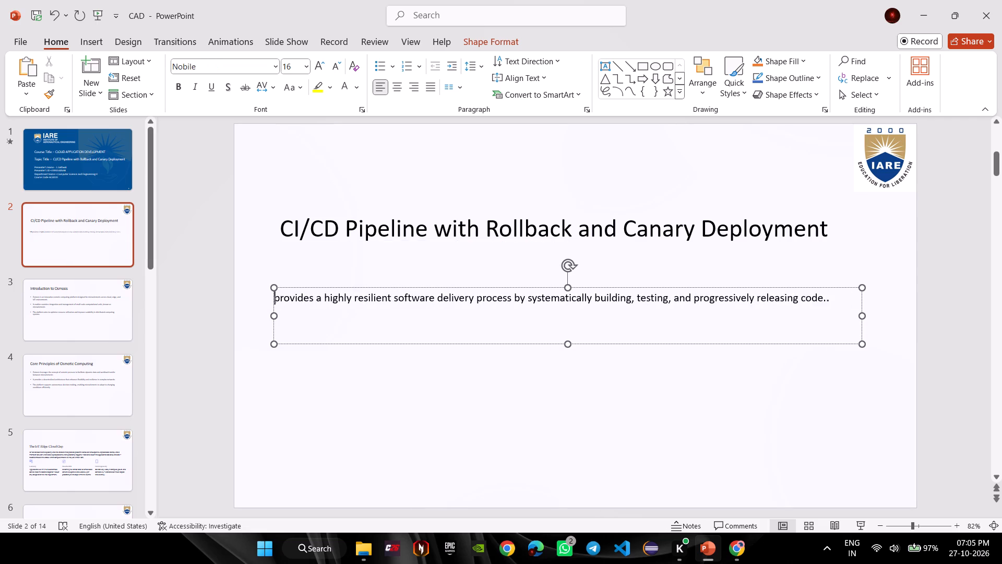
Remove the extra full stop at the end of slide 2's description.
left_click(831, 302)
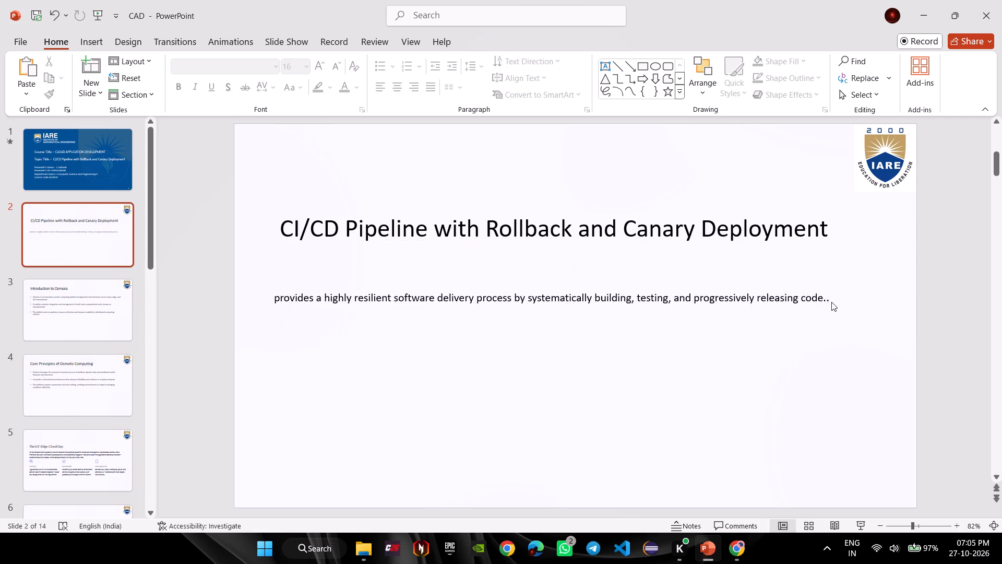
left_click(831, 299)
left_click(827, 299)
key("BackSpace")
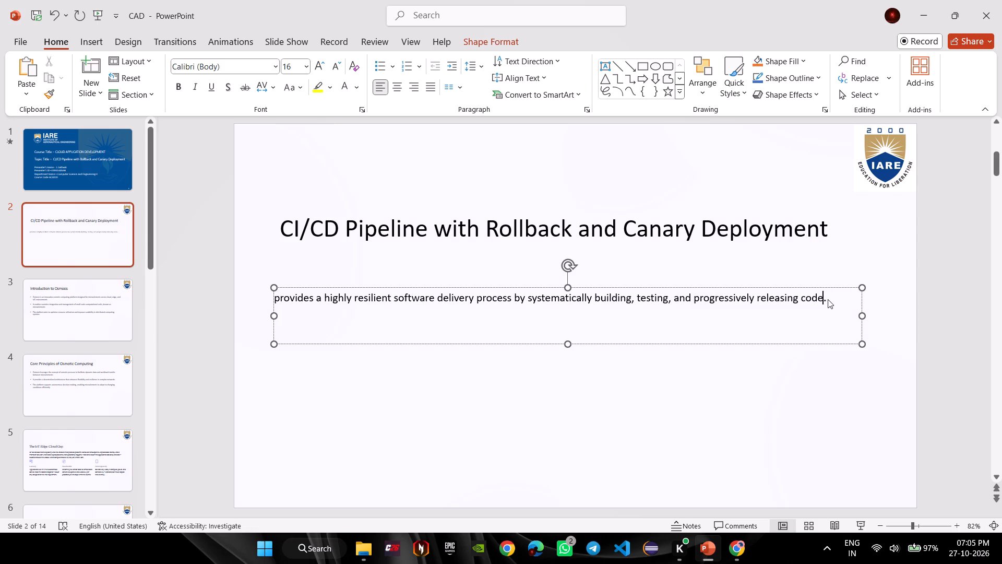
Format slide 2's entire description in bold Calibri Light (Headings).
left_click(828, 299)
left_click_drag(825, 300, 580, 300)
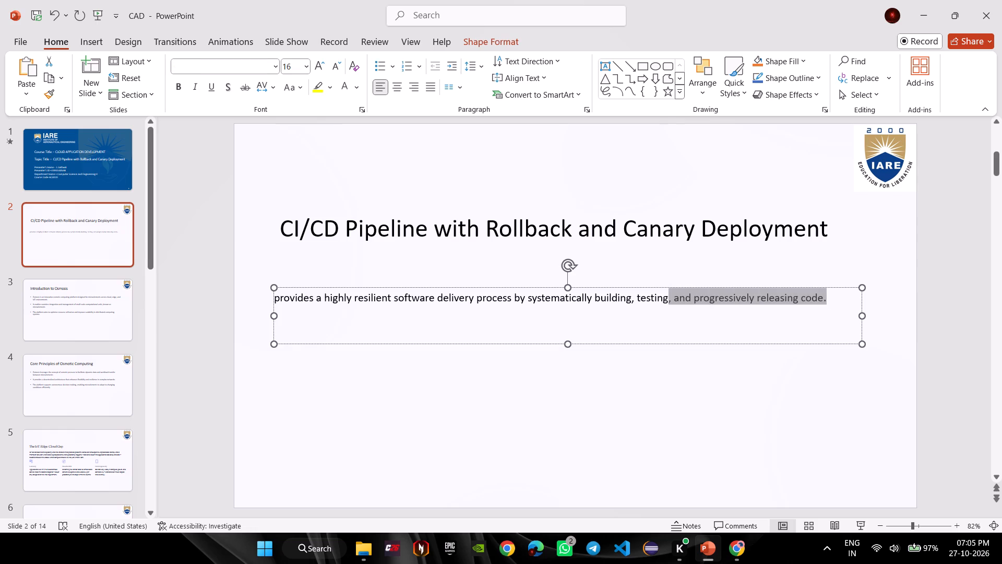
left_click_drag(580, 300, 206, 315)
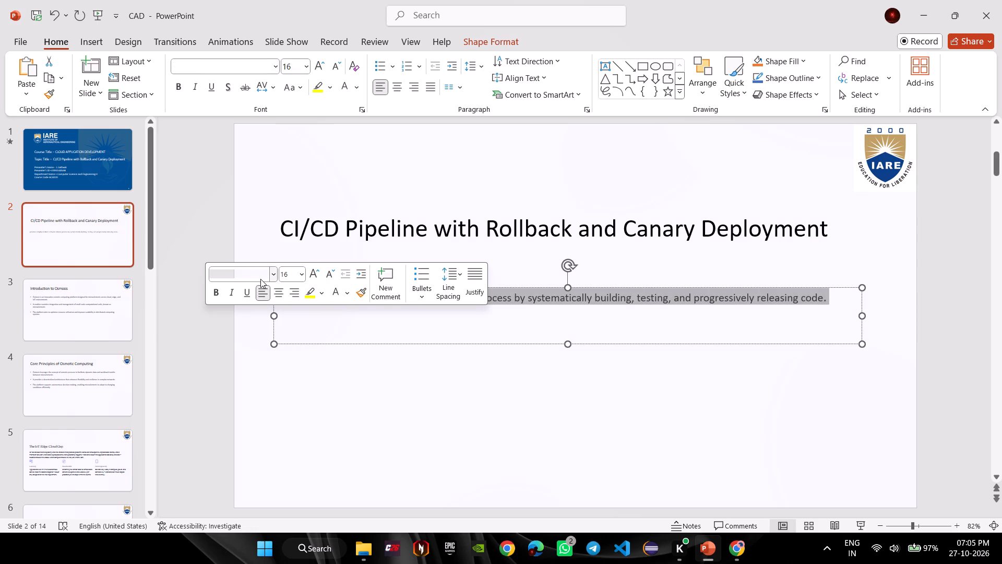
left_click(260, 279)
key("l")
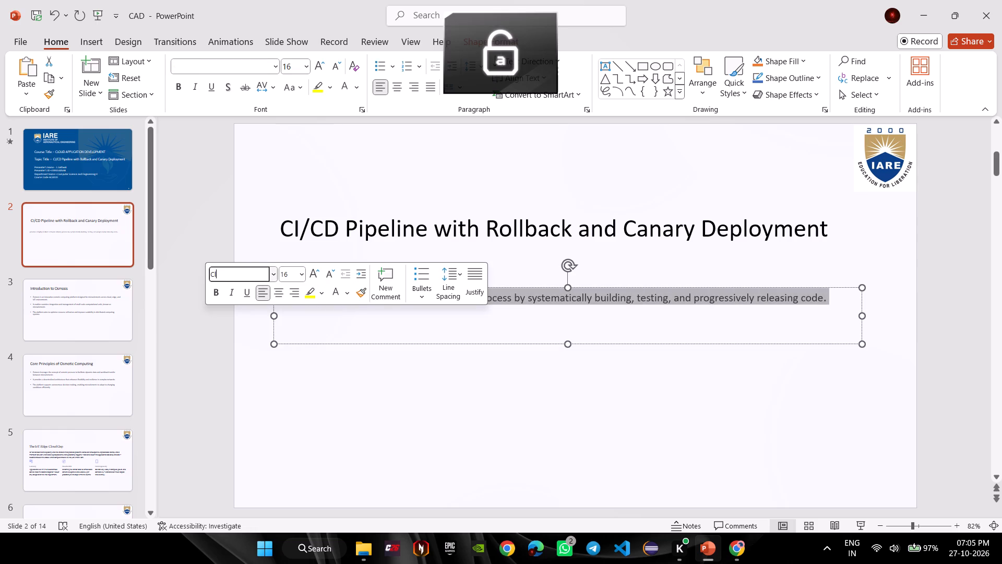
key("BackSpace")
type("al")
key("Return")
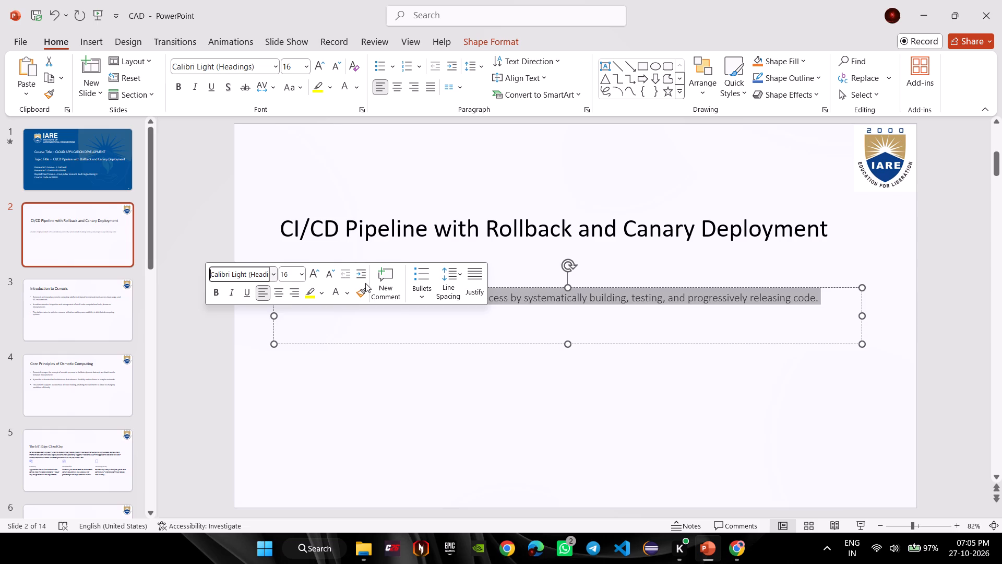
left_click(213, 292)
left_click(432, 430)
Reposition slide 2's heading slightly lower and its description directly beneath it, without overlapping text.
left_click(452, 301)
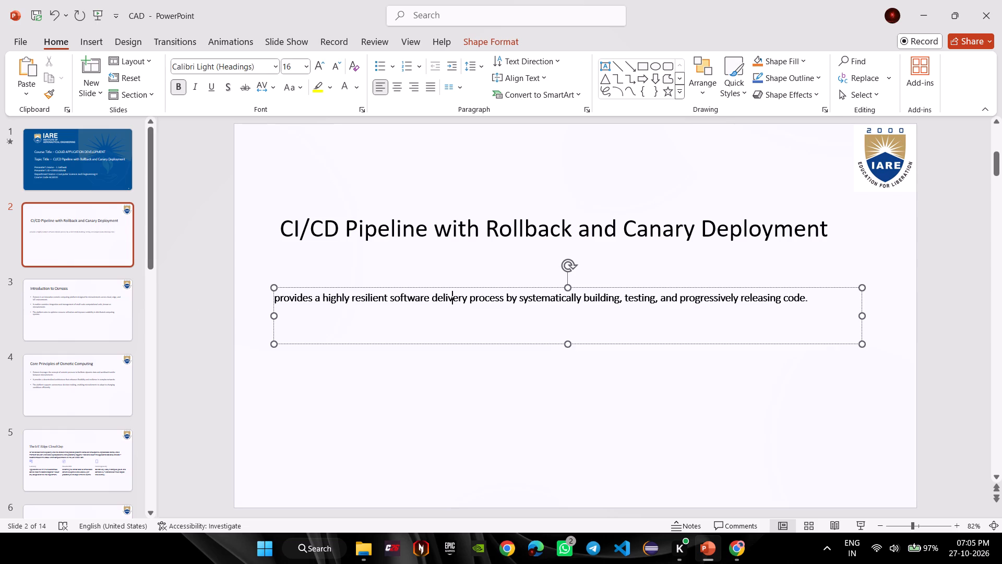
left_click_drag(587, 287, 596, 259)
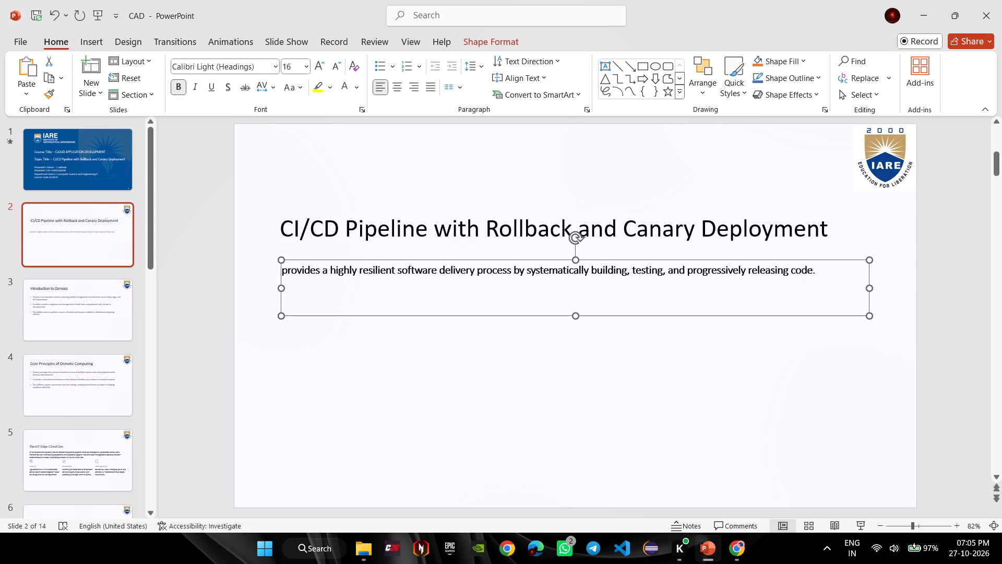
left_click(457, 417)
left_click(535, 239)
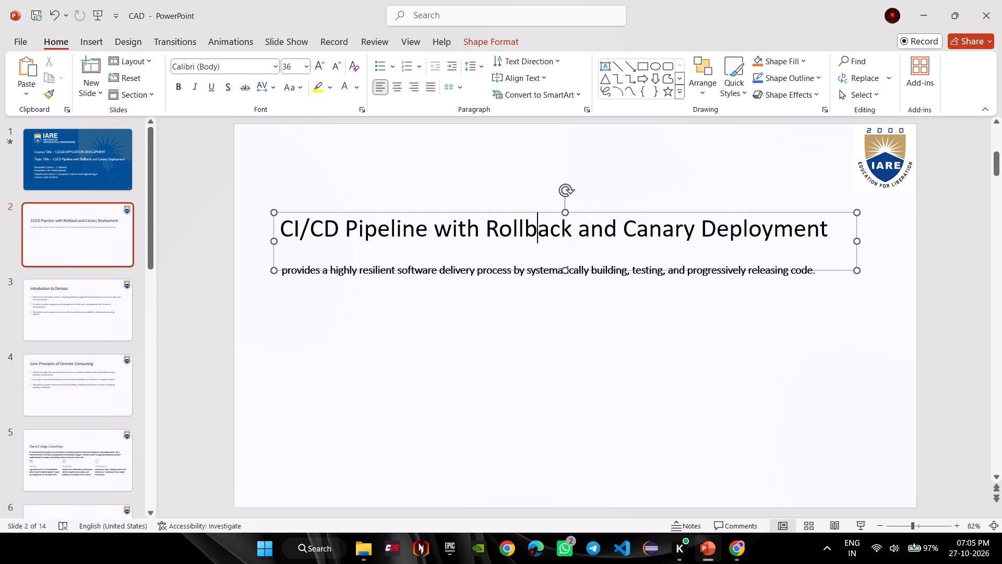
left_click_drag(608, 208, 605, 239)
left_click(606, 307)
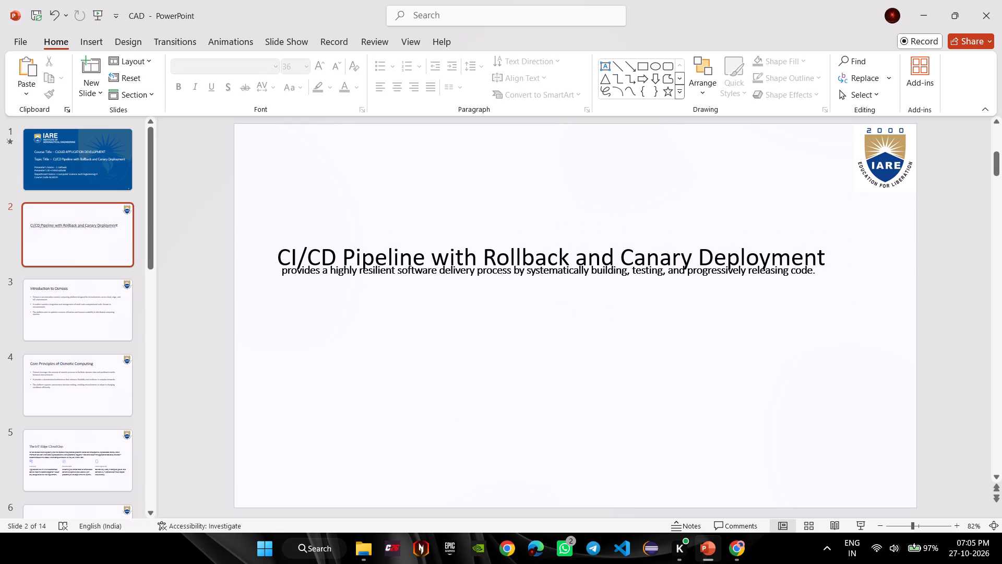
left_click(646, 268)
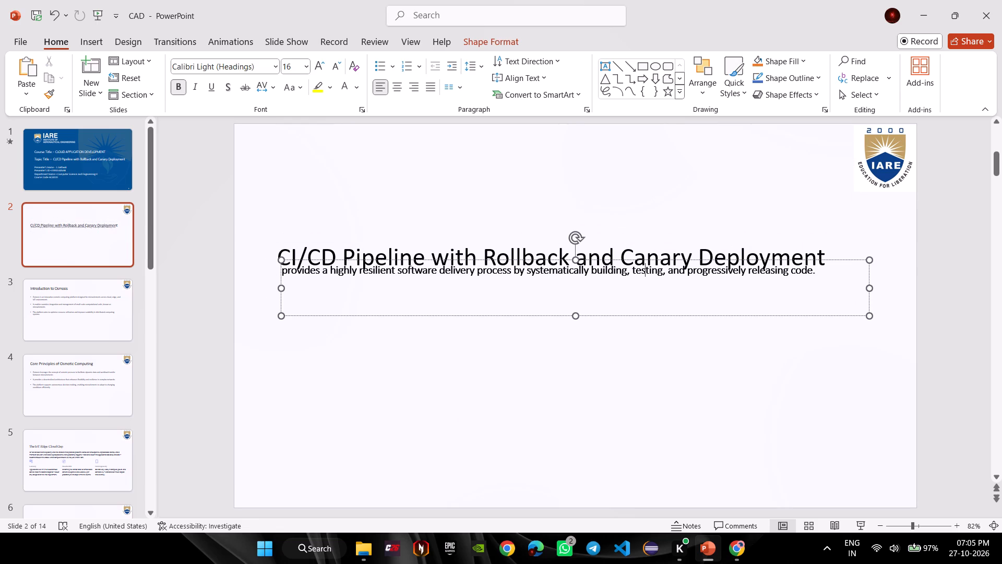
left_click_drag(626, 260, 625, 275)
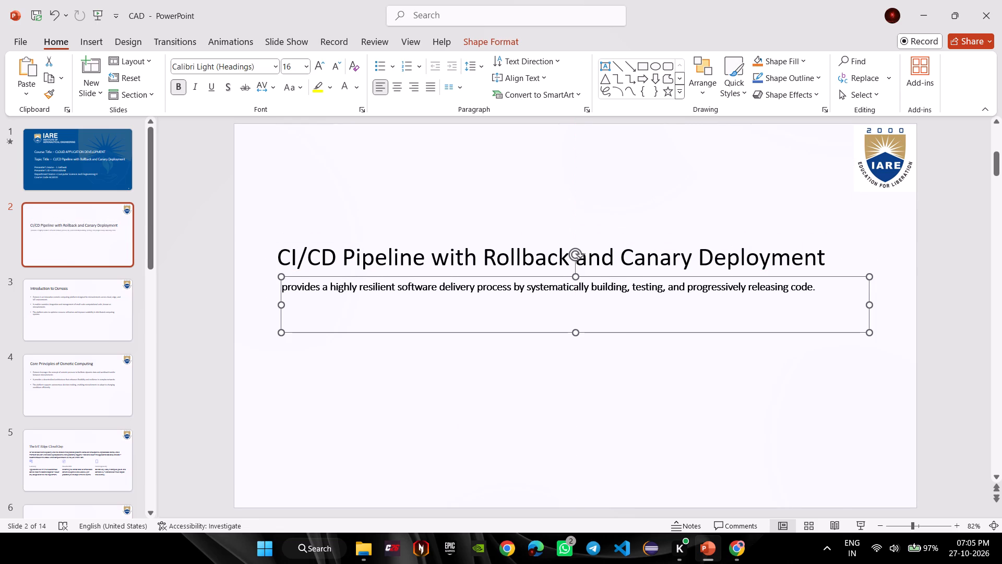
Capitalise the first letter of slide 2's description so that it starts with "Provides".
double_click(283, 288)
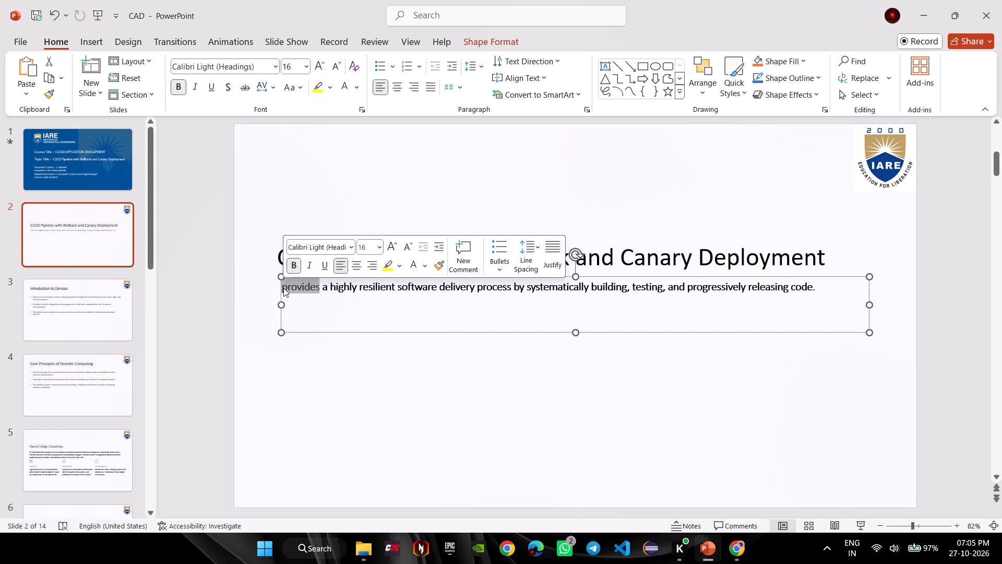
left_click(290, 289)
key("Left")
key("BackSpace")
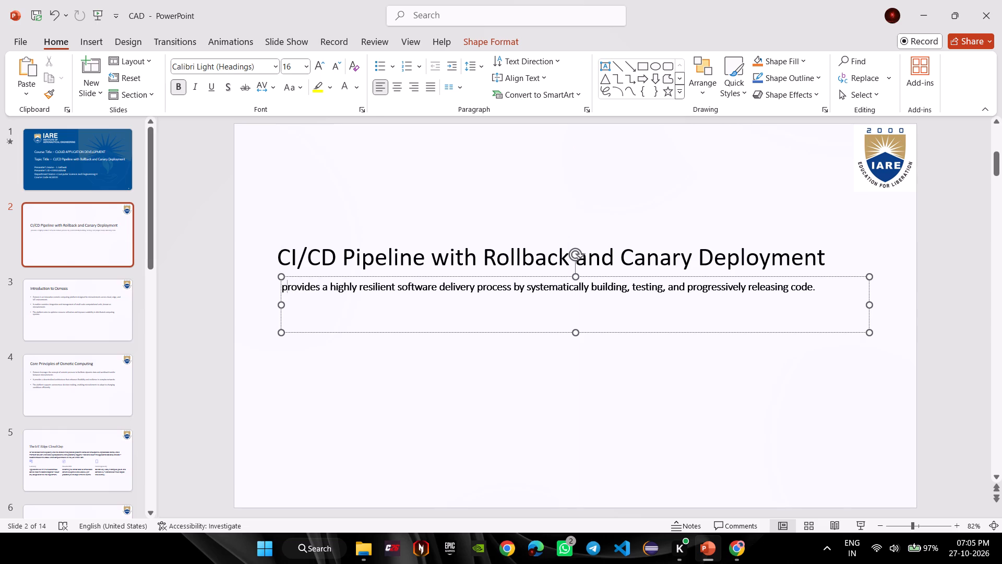
left_click(340, 442)
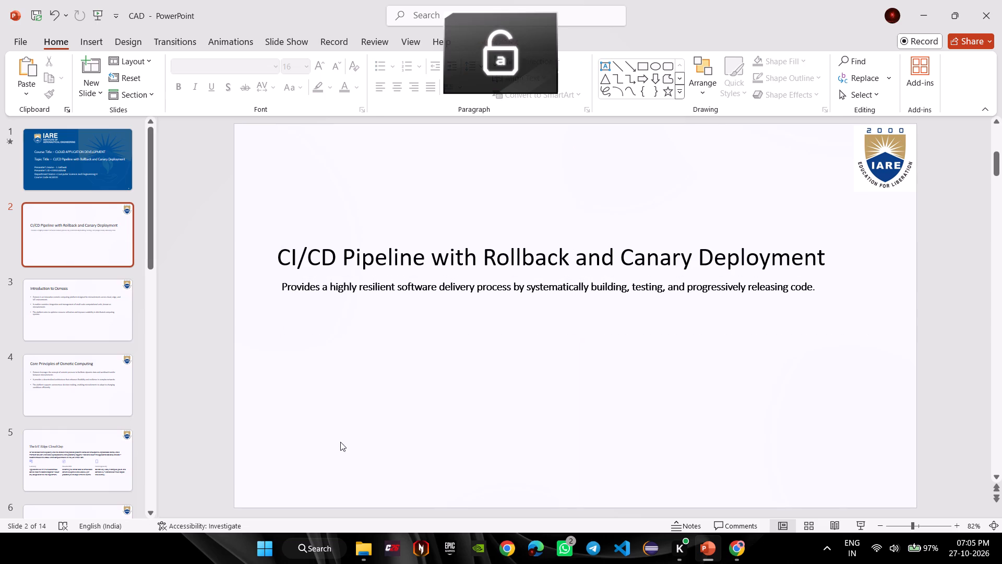
Delete the old IARE logo from the upper corner of slide 2.
left_click(82, 311)
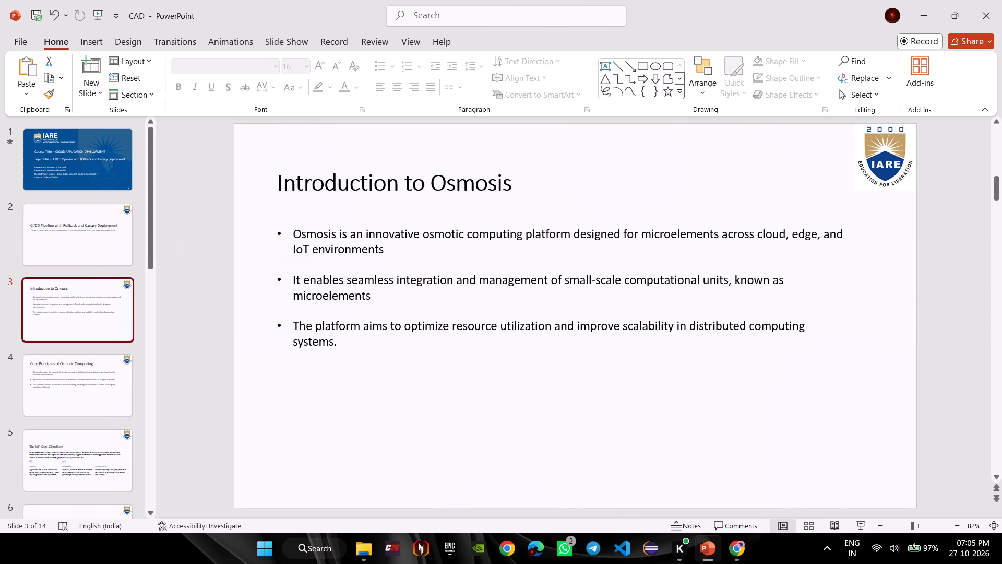
left_click(99, 240)
left_click(897, 177)
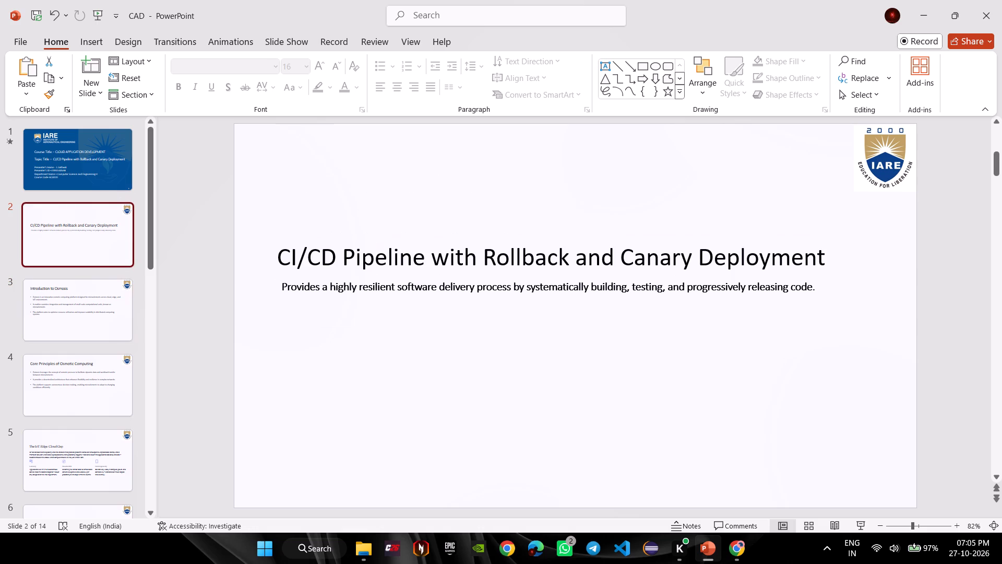
left_click(897, 177)
key("Delete")
Close the Chrome window holding the CI/CD Pipeline search results.
key("alt+Tab")
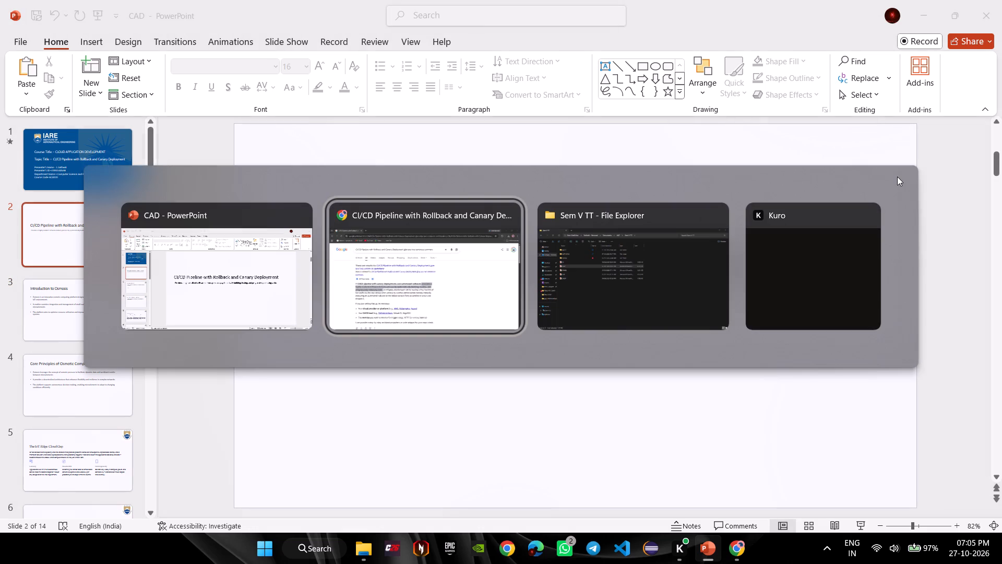
left_click(506, 217, "alt")
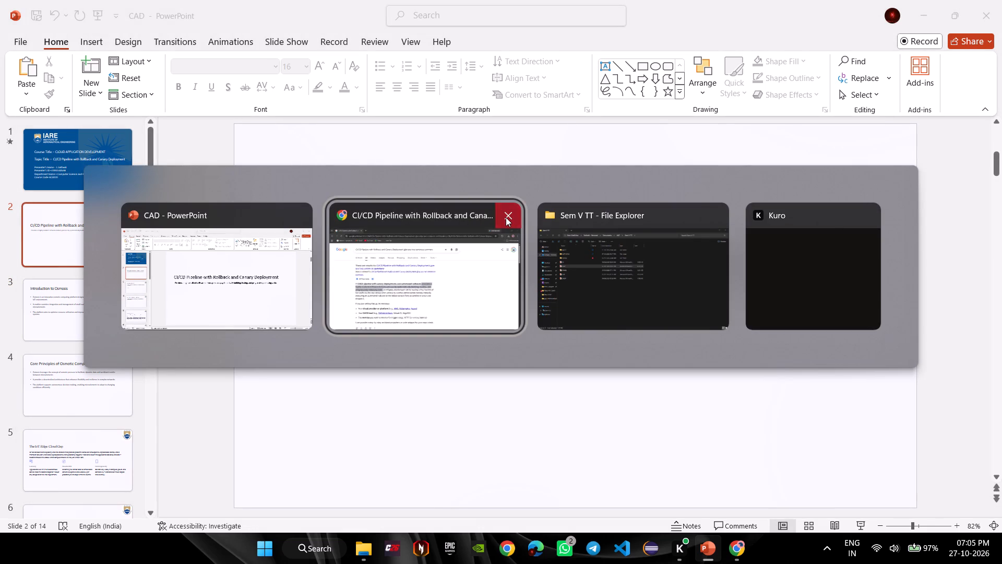
Switch to File Explorer and open the Smart-City-Energy-Usage-Clustering presentation from AAT II DOC > AAT PREPESENTATION.
left_click(480, 269, "alt")
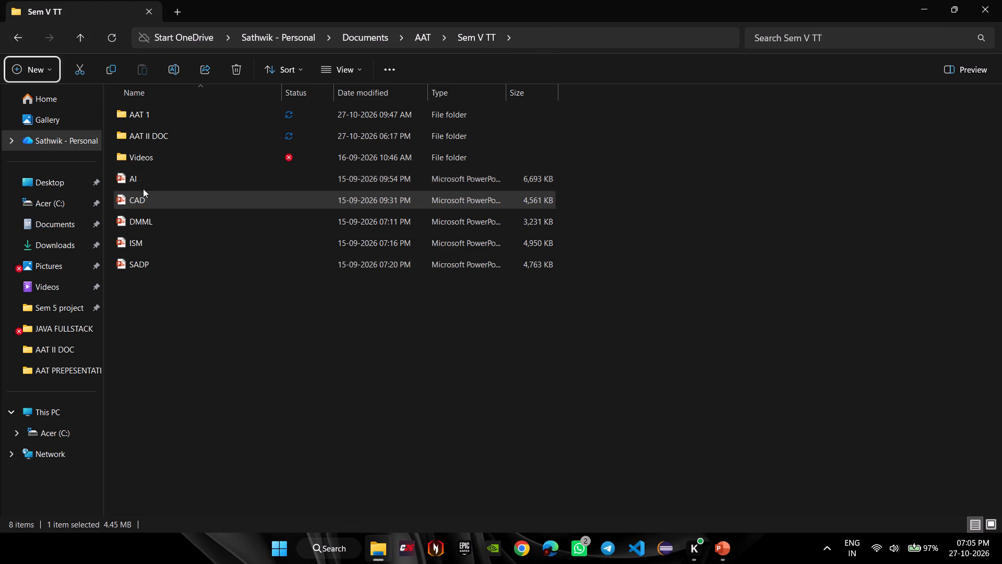
double_click(150, 144)
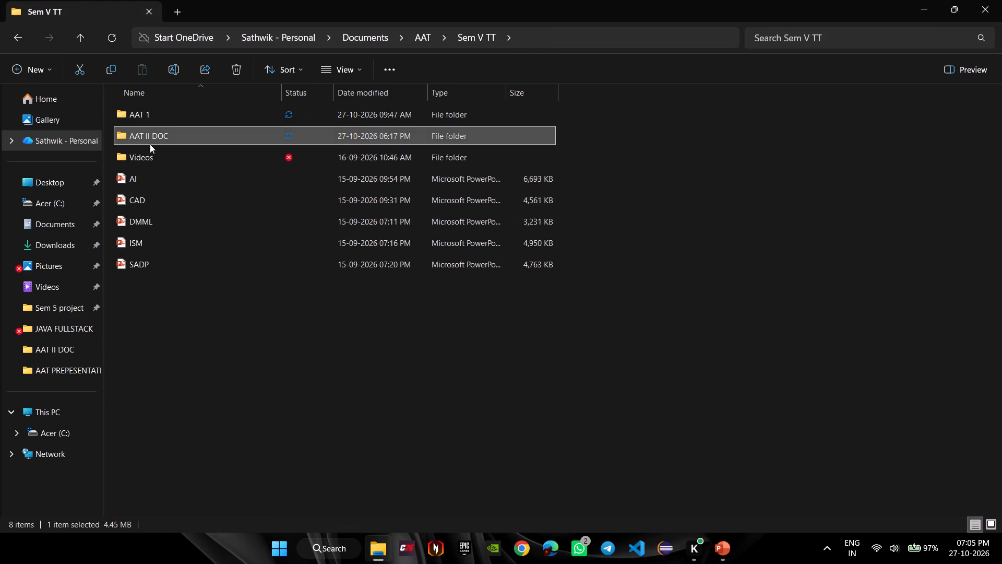
triple_click(158, 116)
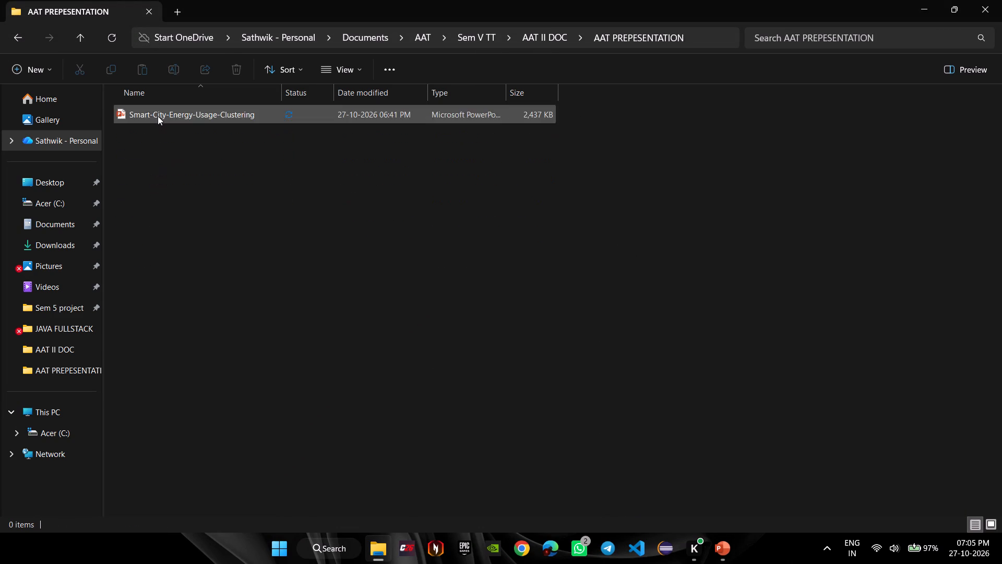
double_click(150, 123)
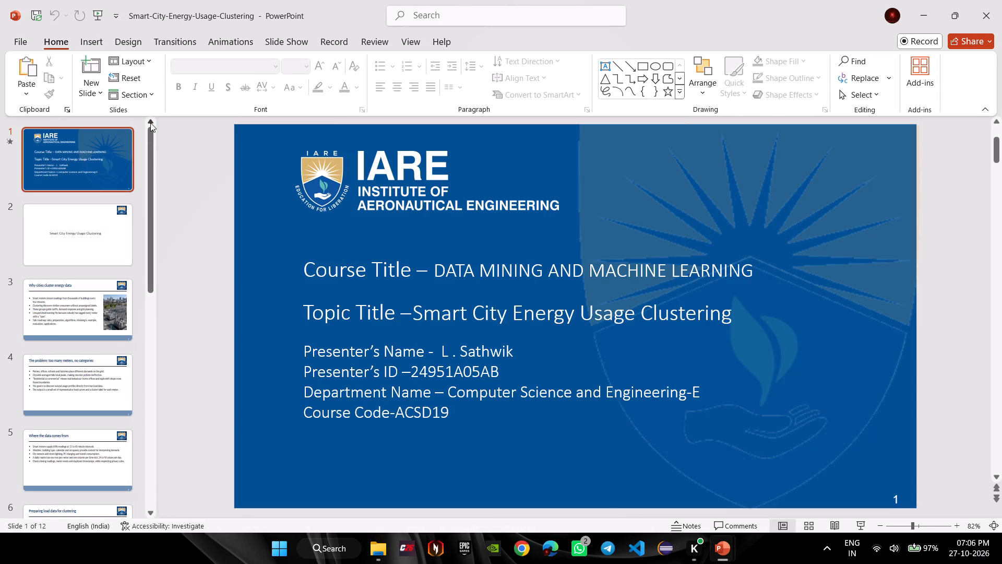
Copy the blue IARE logo from this presentation's slide 2, close it, and place the logo in the upper-right corner of CAD's slide 2.
left_click(115, 223)
left_click(827, 150)
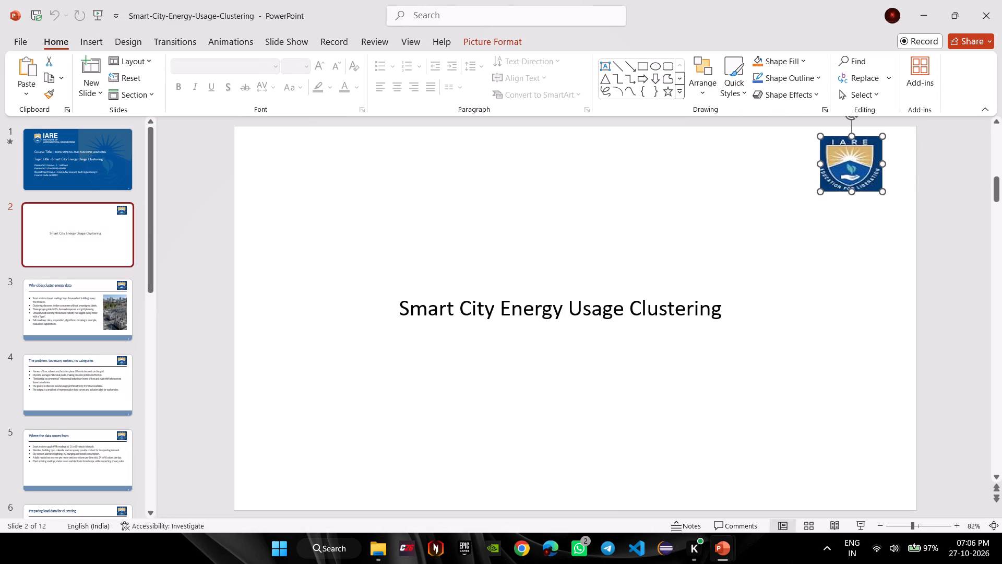
key("ctrl+c")
left_click(1001, 0)
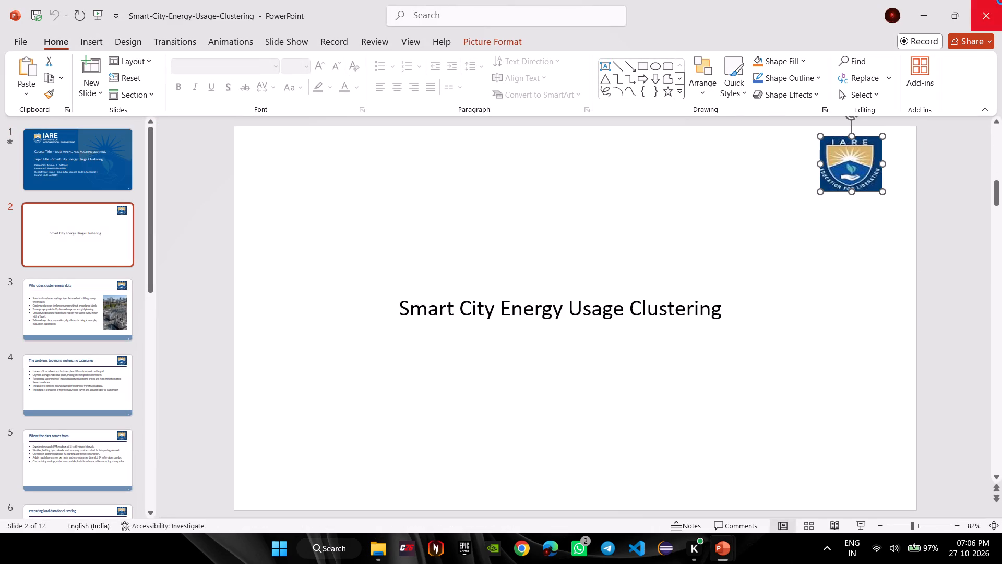
left_click(755, 128)
key("ctrl+v")
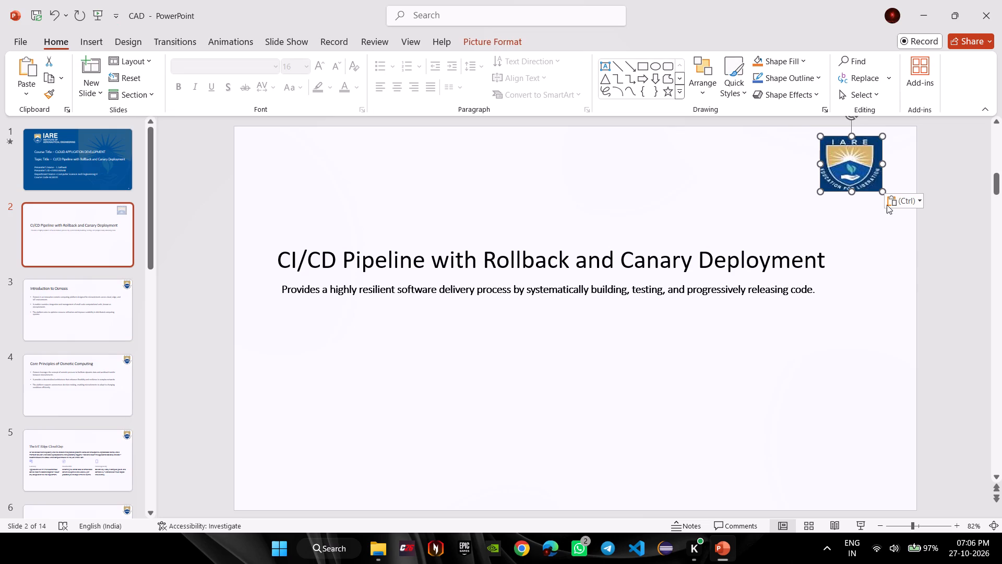
left_click(858, 174)
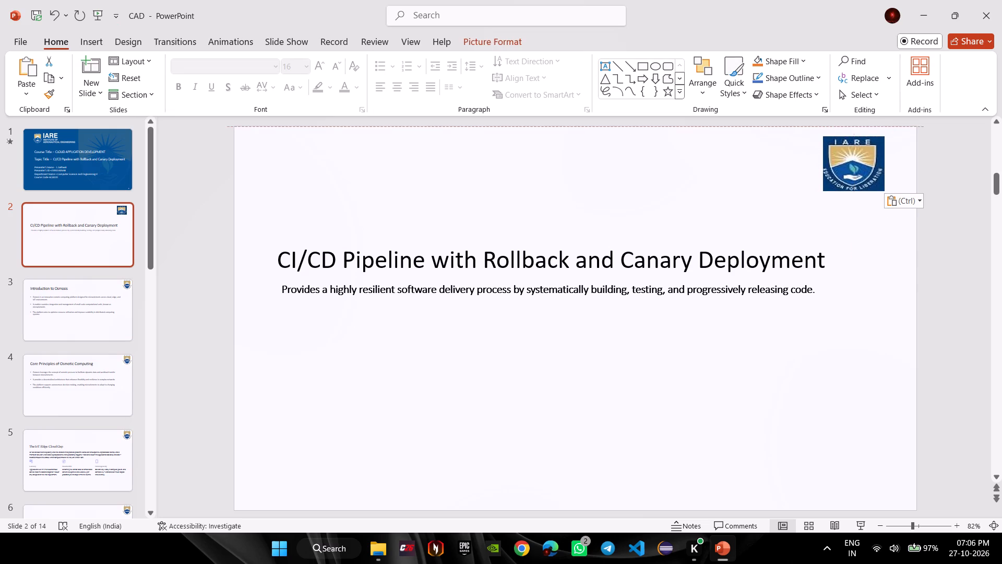
Go to slide 3, "Introduction to Osmosis", in the CAD presentation.
left_click(69, 290)
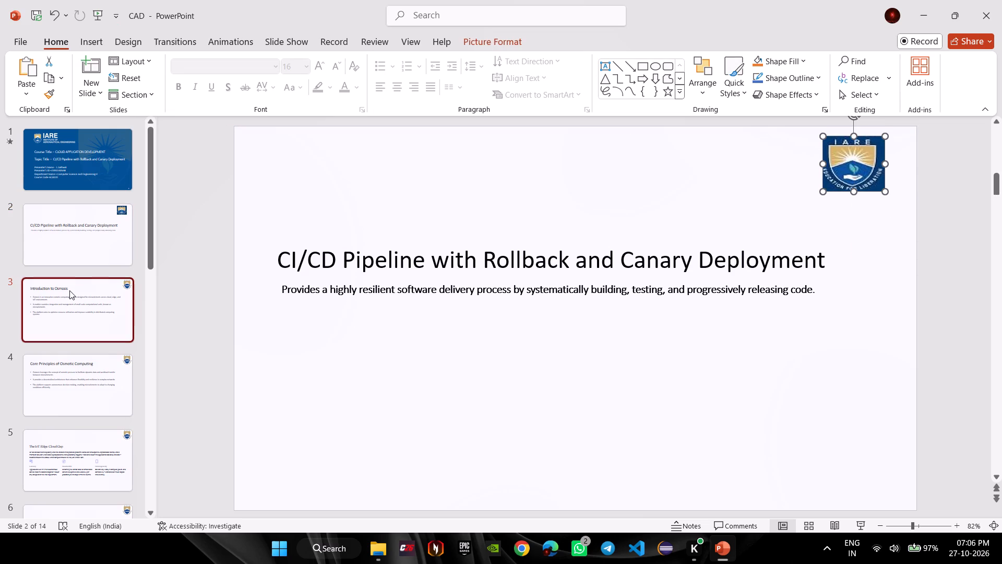
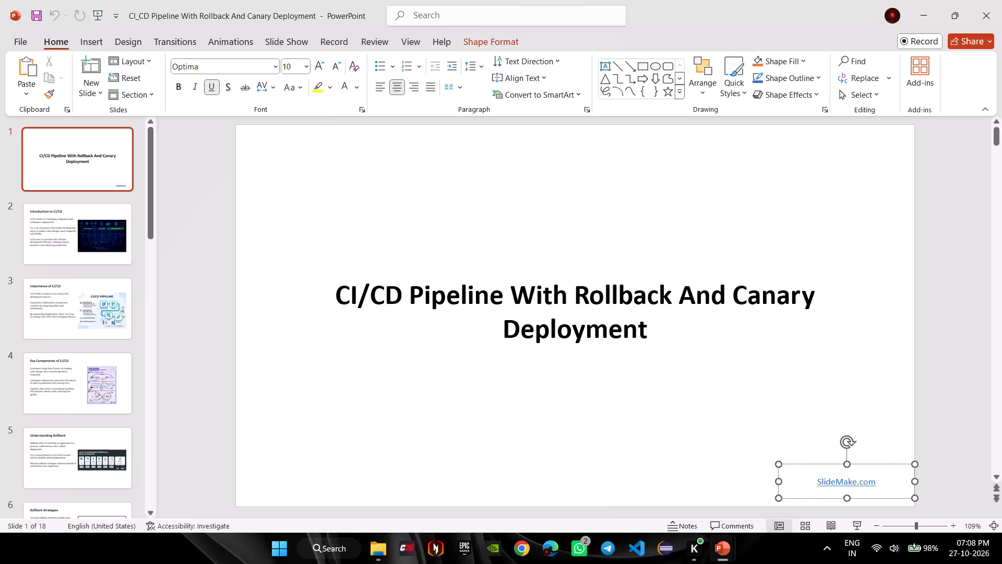
Delete the SlideMake.com link text from slide 1 of the CI_CD Pipeline presentation.
key("BackSpace")
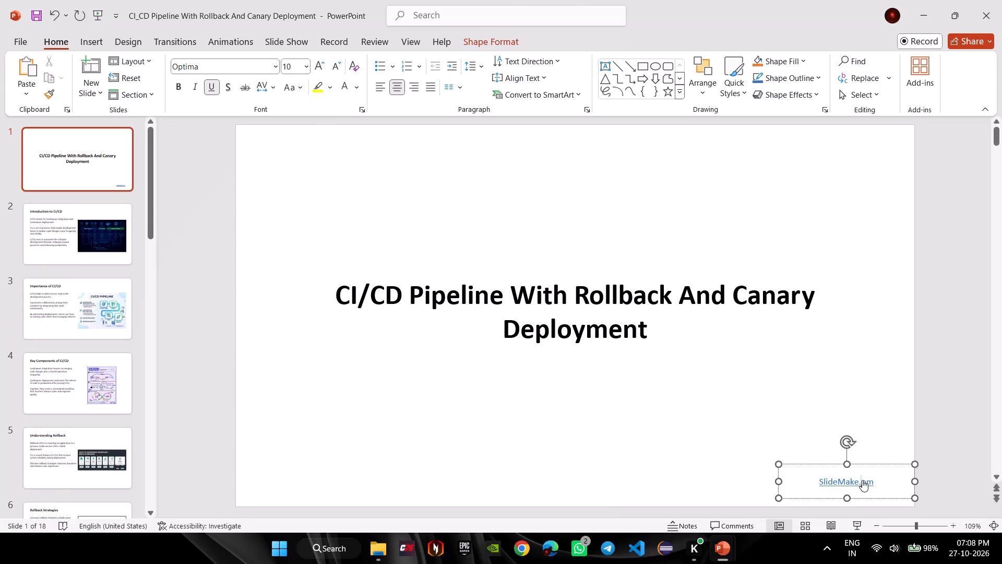
key("ctrl+a")
key("BackSpace")
left_click(860, 384)
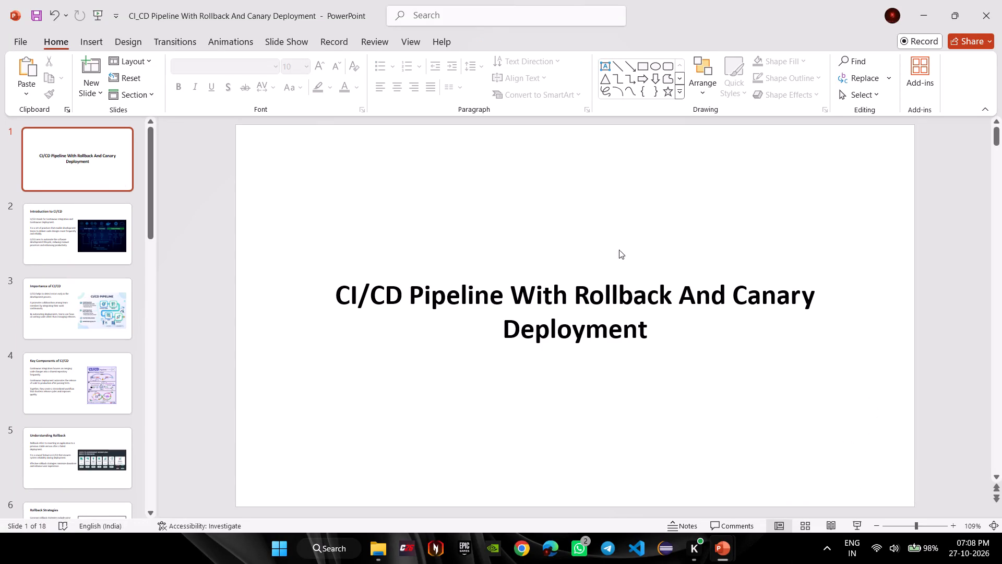
Copy the title "Introduction to CI/CD" from slide 2 of the CI_CD Pipeline presentation and replace the slide 3 title in CAD with it.
scroll(37, 234, "up", 3)
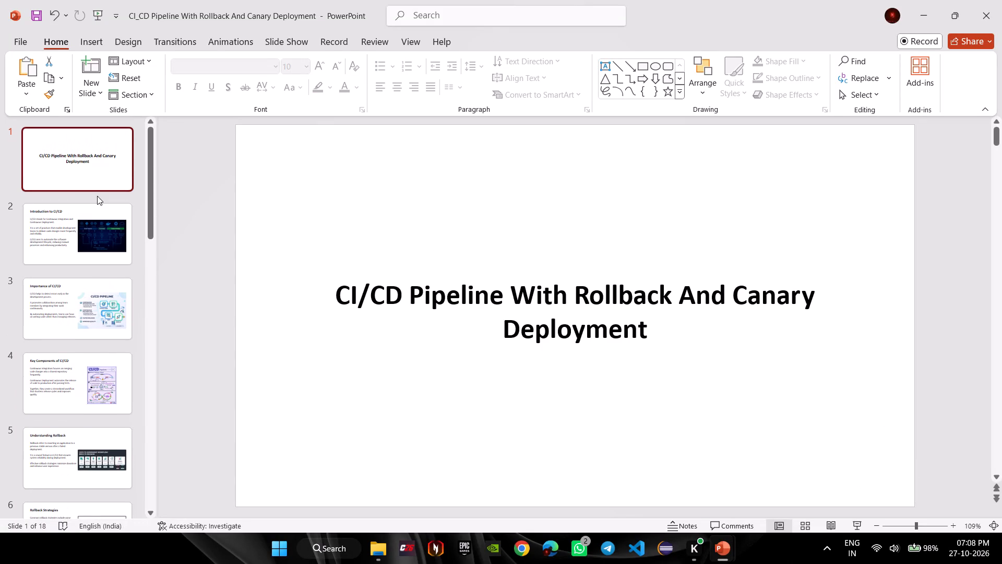
left_click(101, 322)
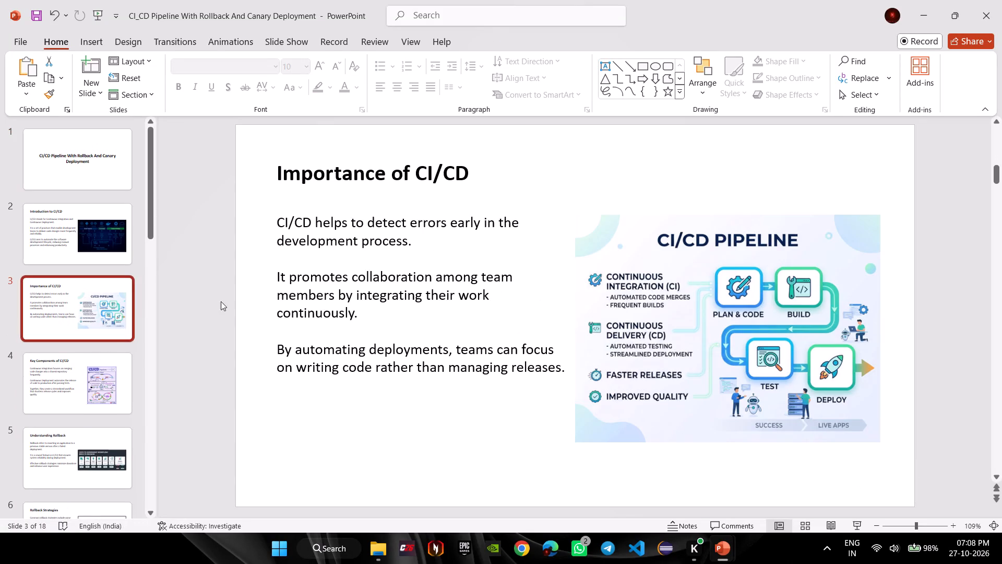
left_click(395, 220)
left_click(136, 274)
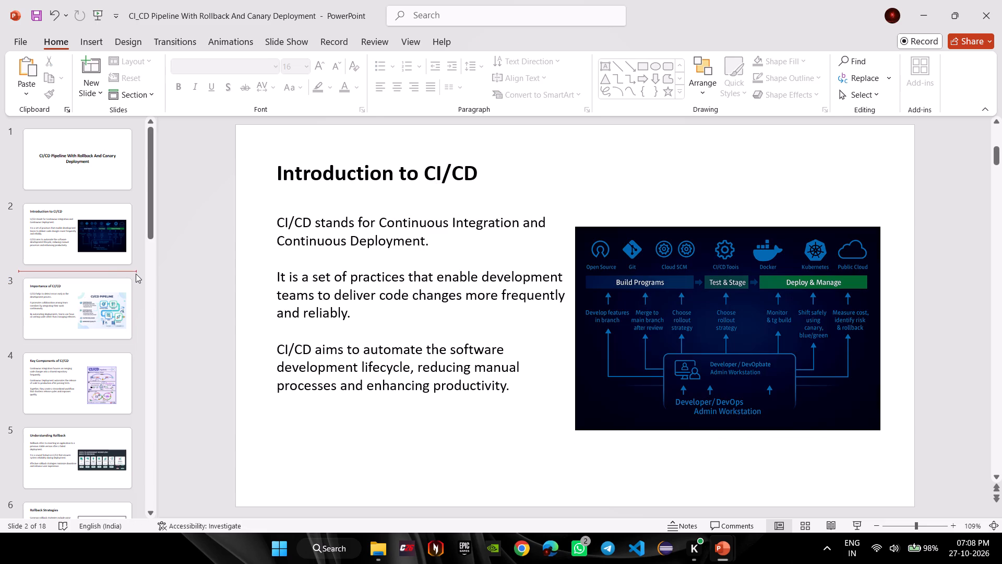
left_click(101, 257)
left_click(296, 181)
key("ctrl+a")
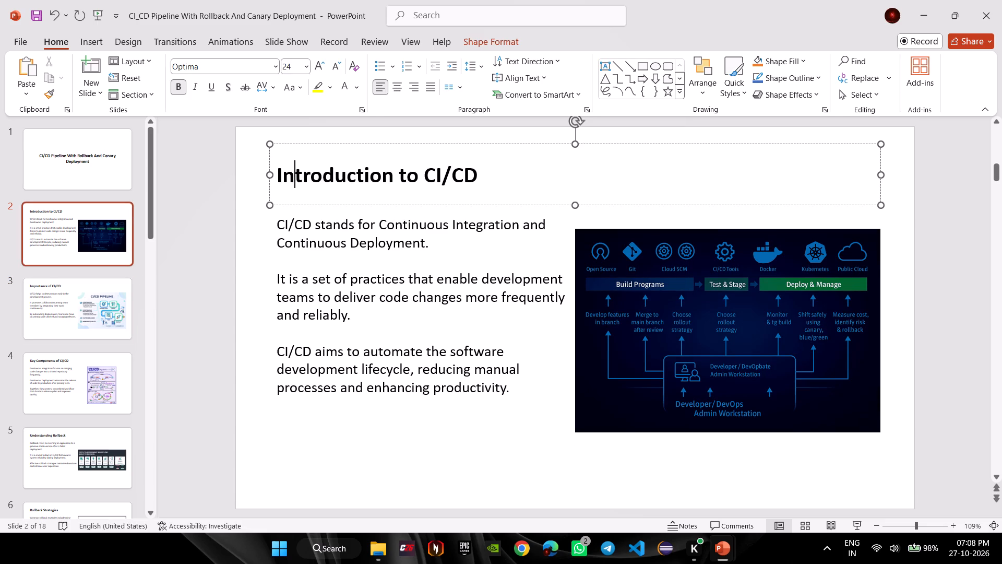
key("ctrl+c")
key("ctrl+a")
key("ctrl+c")
left_click(609, 168)
key("alt+Tab")
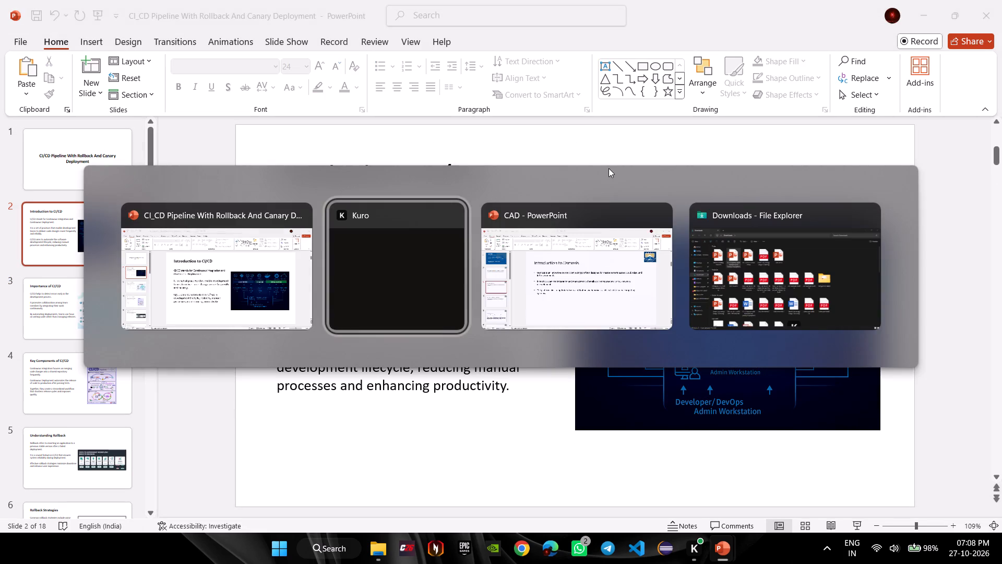
key("alt+Tab")
left_click(100, 362)
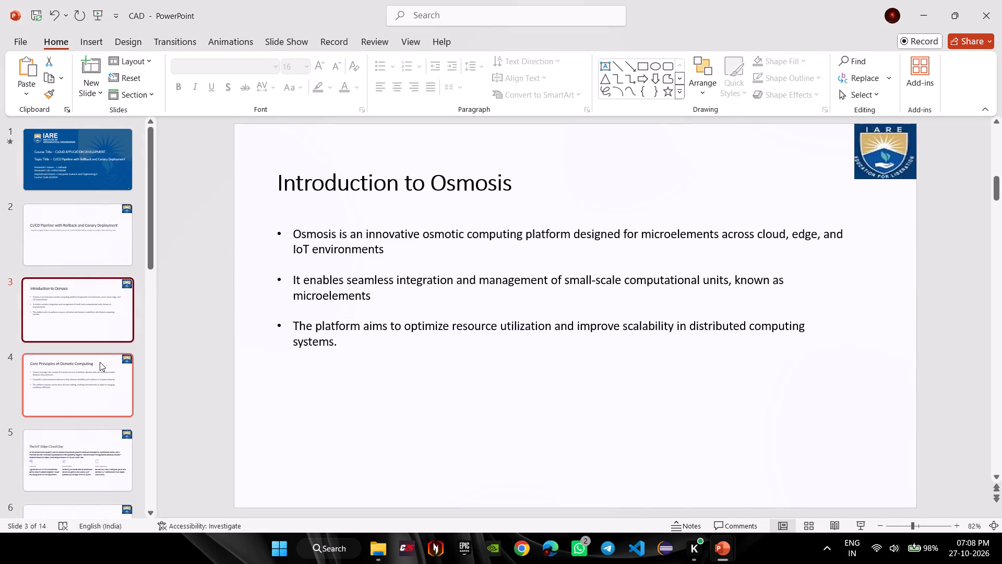
left_click(101, 312)
left_click(338, 175)
key("ctrl+a")
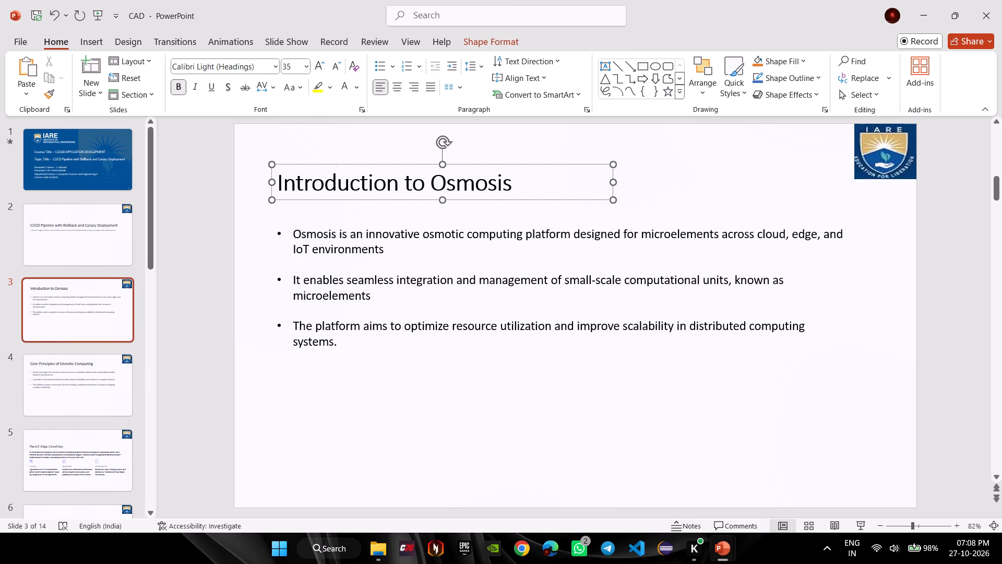
key("ctrl+a")
key("BackSpace")
key("ctrl+v")
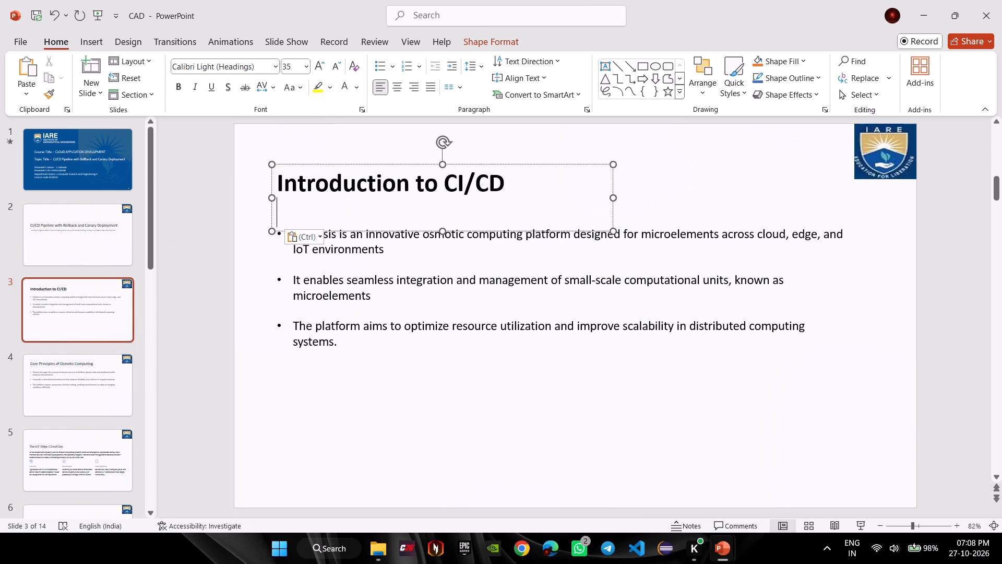
left_click(343, 385)
Replace CAD slide 3's Osmosis body text with the text copied from the CI_CD Pipeline presentation's "Introduction to CI/CD" slide, removing the trailing empty bullet.
left_click(399, 328)
key("alt+Tab")
left_click(382, 313)
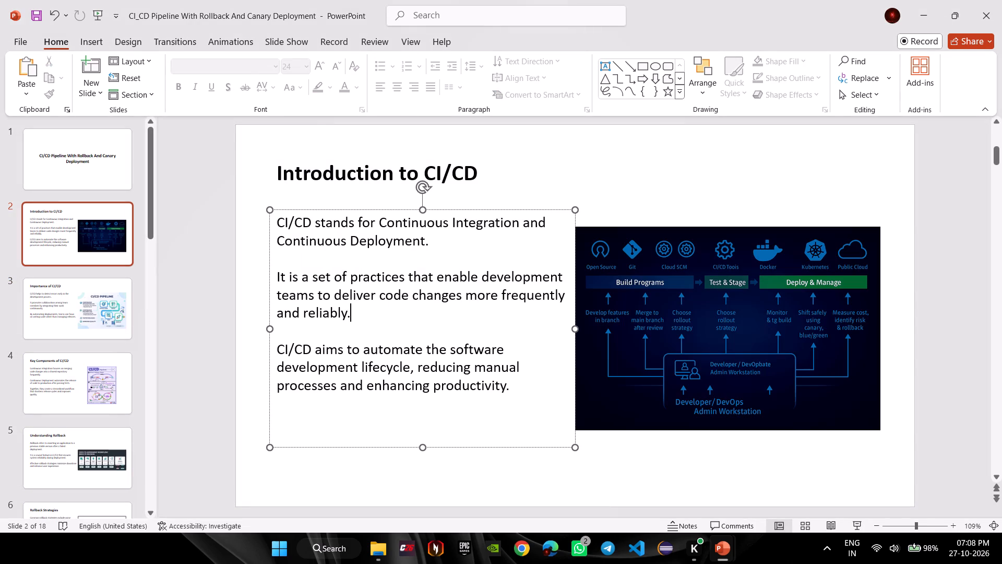
key("ctrl+a")
key("ctrl+c")
key("alt+Tab")
left_click(382, 313)
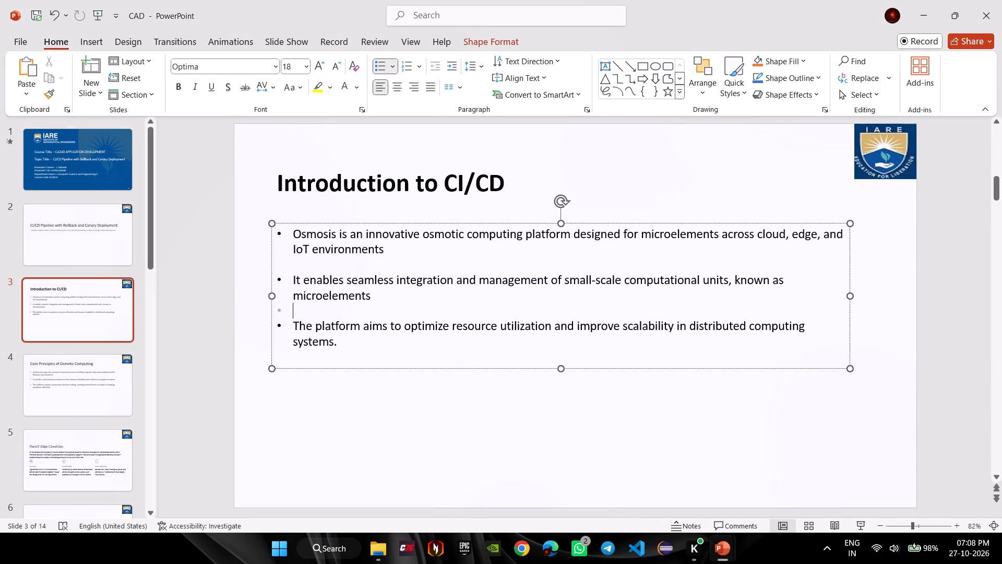
key("ctrl+a")
key("BackSpace")
key("ctrl+v")
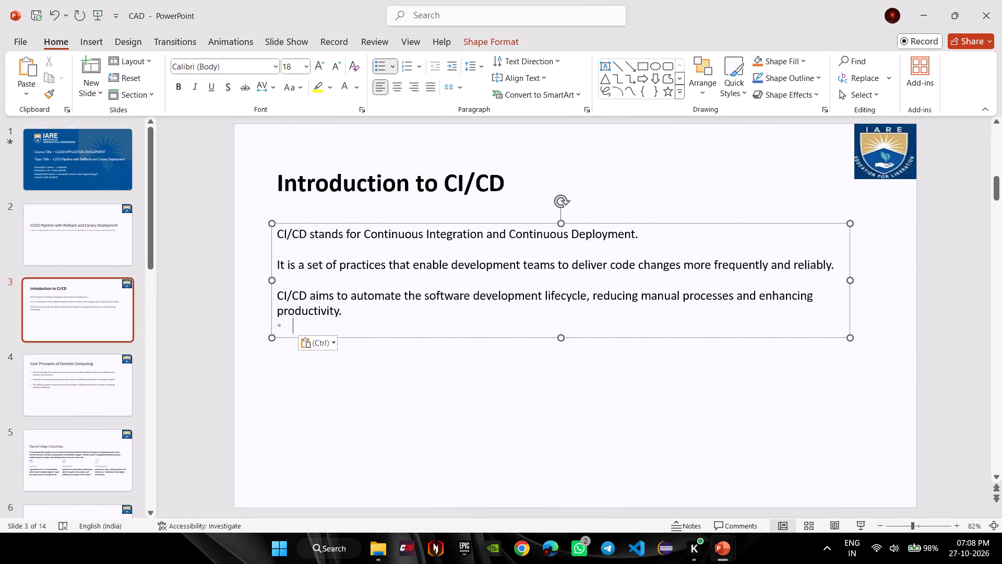
key("BackSpace")
Format the pasted CI/CD paragraphs on slide 3 as a bulleted list.
key("ctrl+a")
left_click(382, 65)
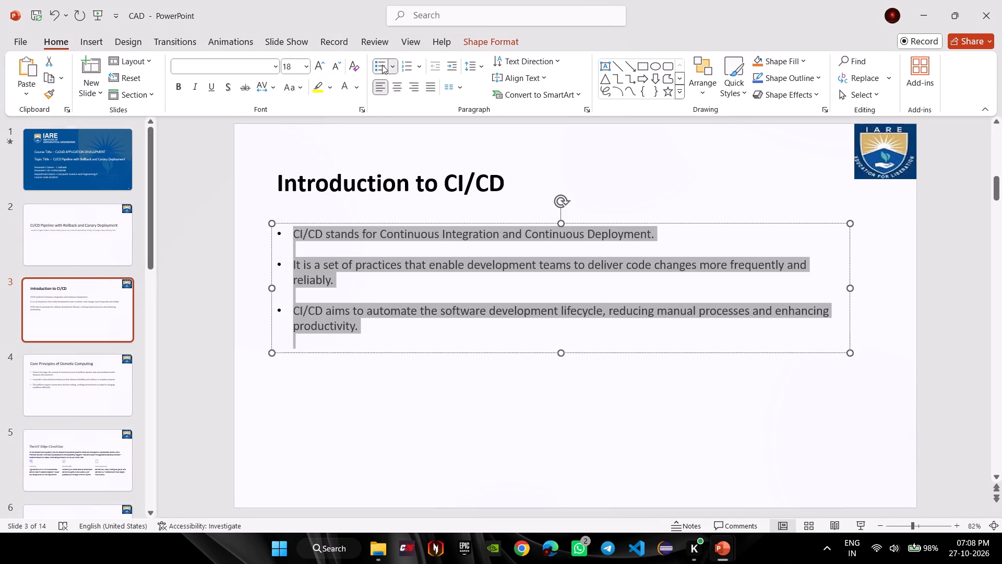
left_click(418, 422)
Narrow slide 3's bulleted text box to about the slide's left half and move it slightly lower under the title.
left_click(542, 316)
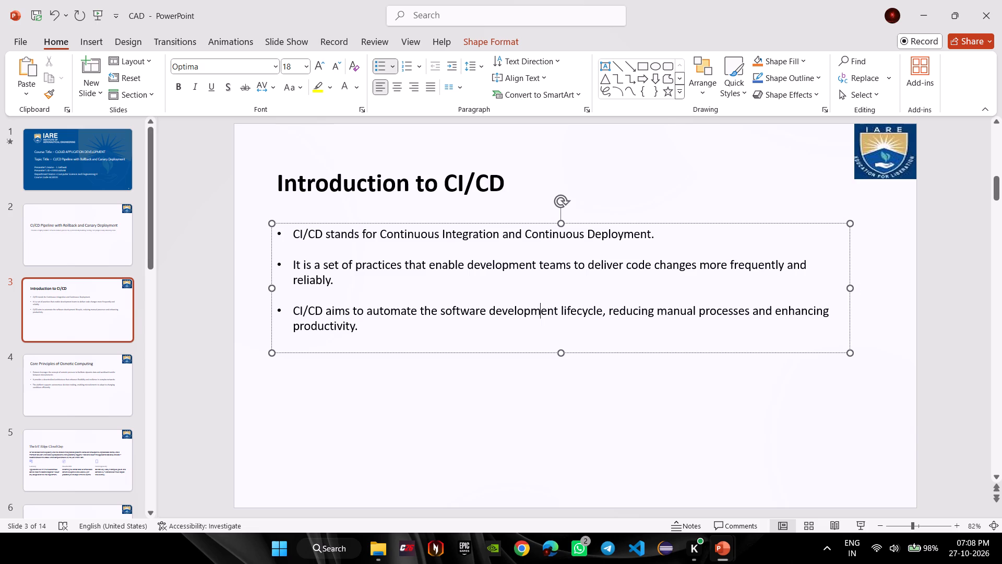
left_click_drag(851, 288, 603, 384)
left_click(619, 405)
left_click_drag(501, 316, 517, 228)
left_click_drag(523, 224, 515, 244)
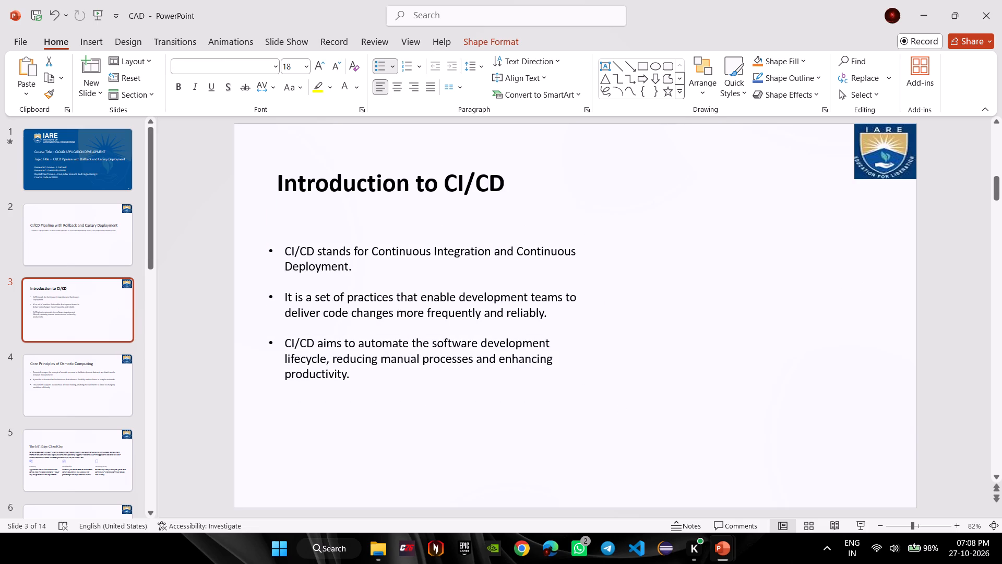
left_click_drag(515, 244, 524, 239)
left_click(608, 162)
Copy the dark blue DevOps diagram from the CI_CD Pipeline presentation's slide 2 and place it beside the bullets on CAD's slide 3.
key("alt+Tab")
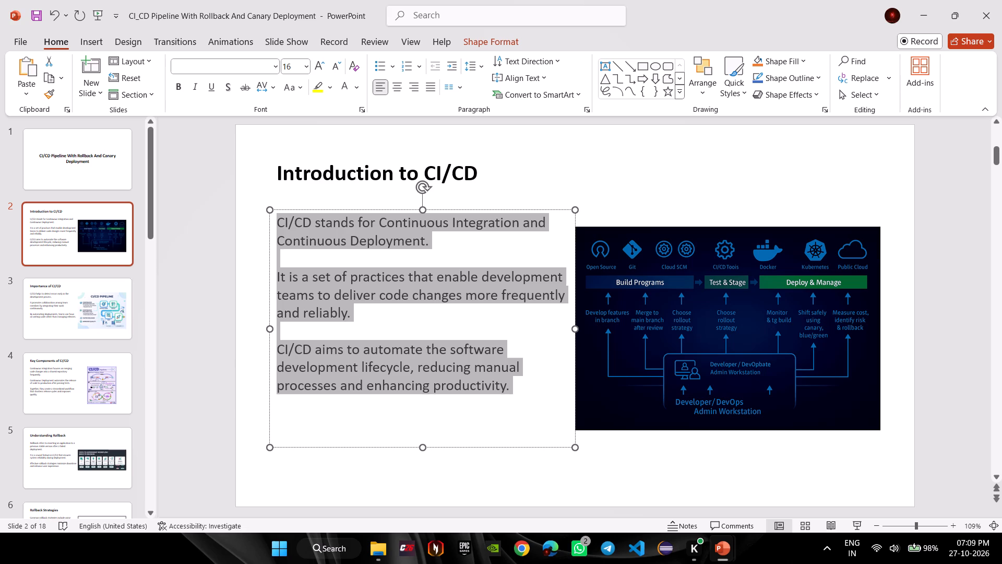
left_click(671, 284)
key("ctrl+c")
left_click(671, 284)
key("ctrl+c")
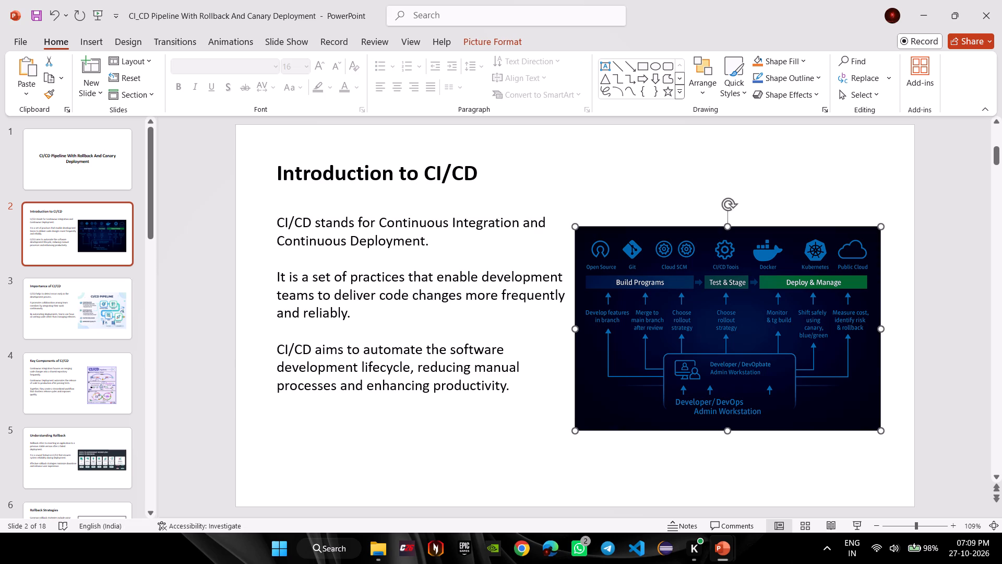
key("alt+Tab")
key("BackSpace")
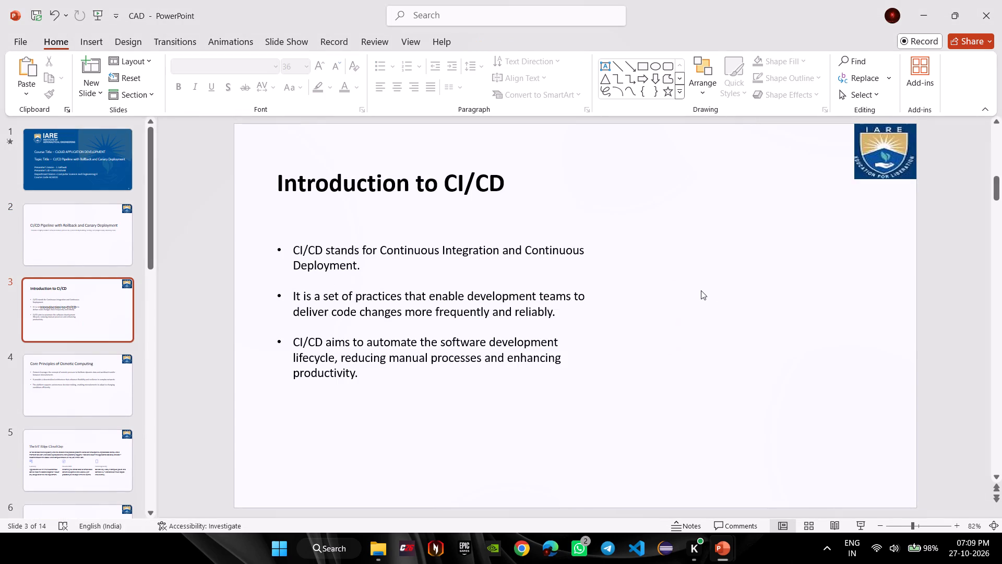
left_click(771, 309)
key("ctrl+v")
left_click_drag(637, 299, 788, 331)
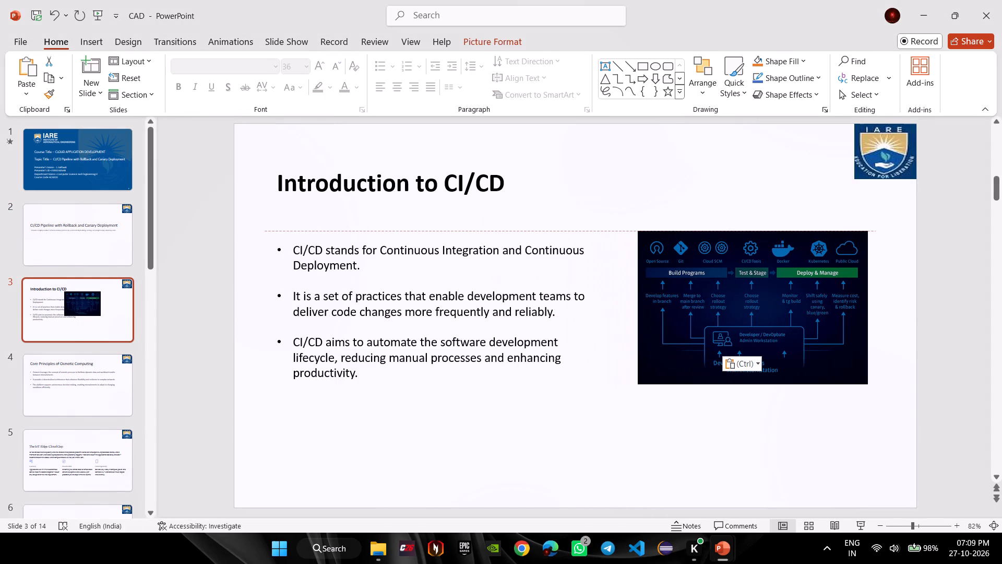
left_click_drag(788, 331, 807, 333)
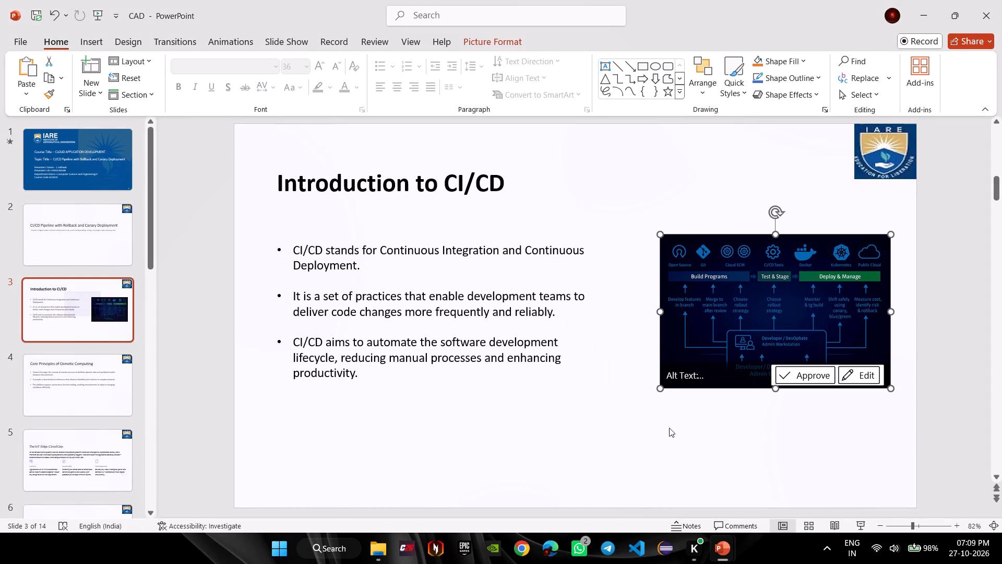
Enlarge the DevOps diagram slightly and reposition it between the bullets and the slide's right edge.
left_click_drag(663, 386, 646, 402)
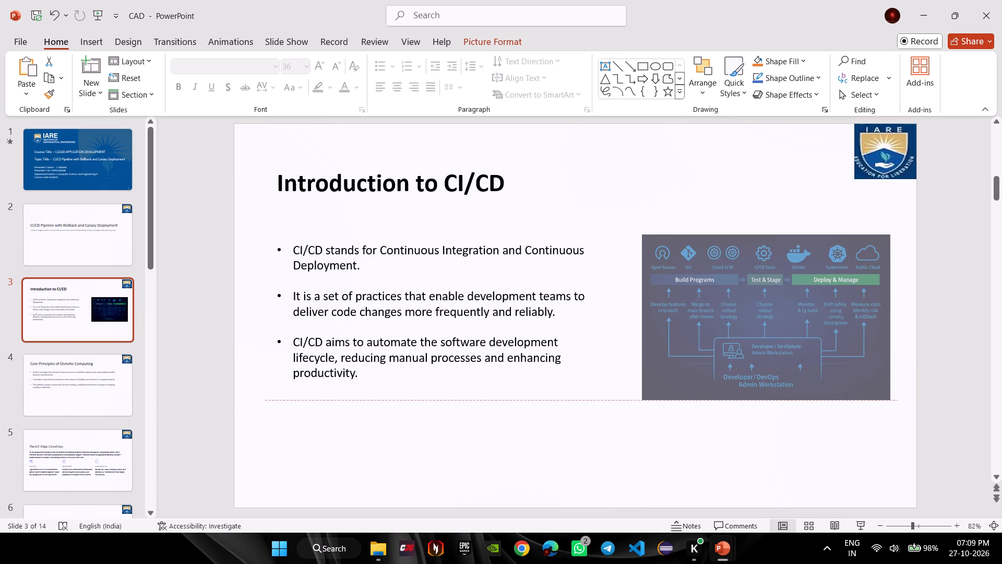
left_click_drag(722, 316, 740, 308)
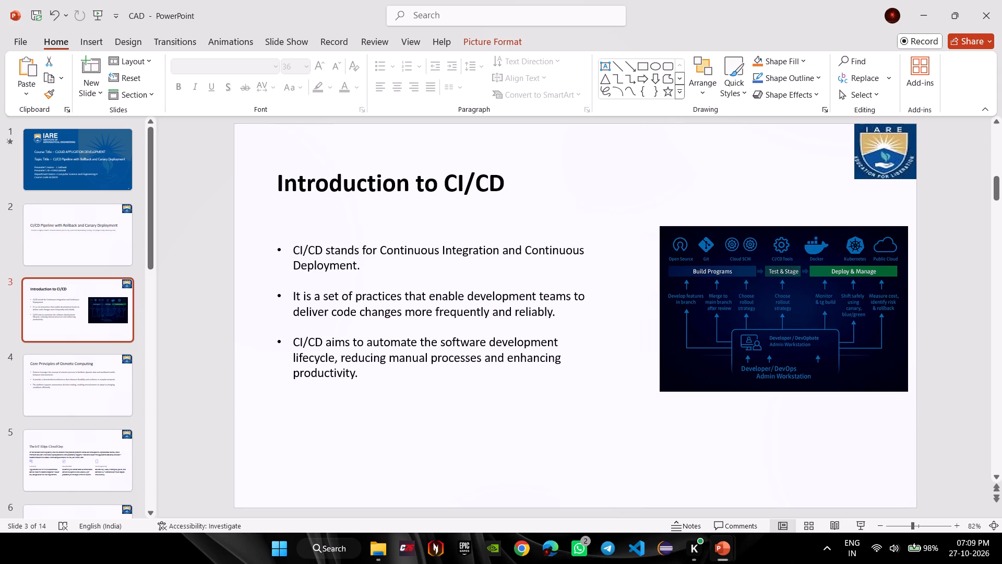
left_click_drag(740, 308, 727, 310)
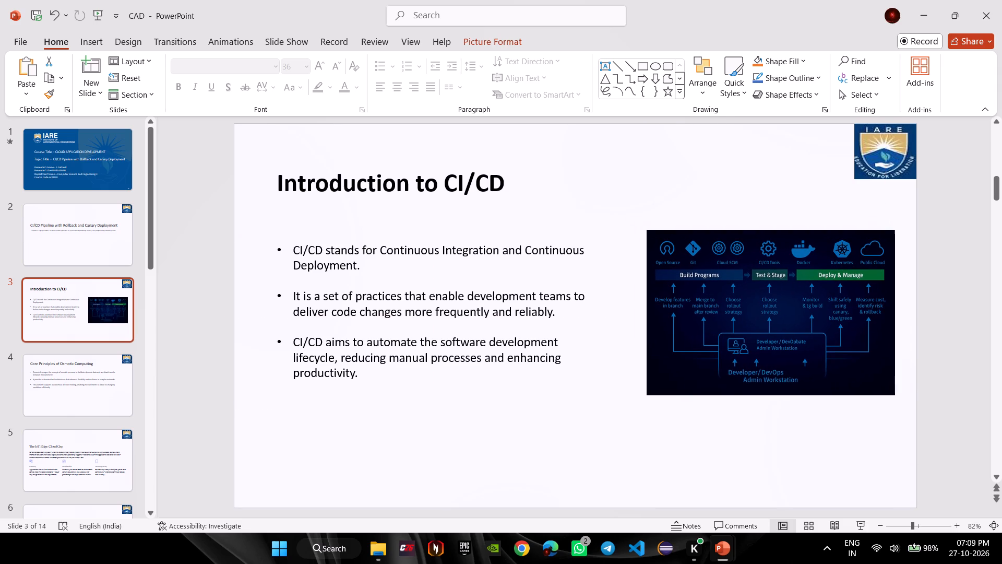
left_click_drag(727, 310, 727, 310)
left_click(721, 443)
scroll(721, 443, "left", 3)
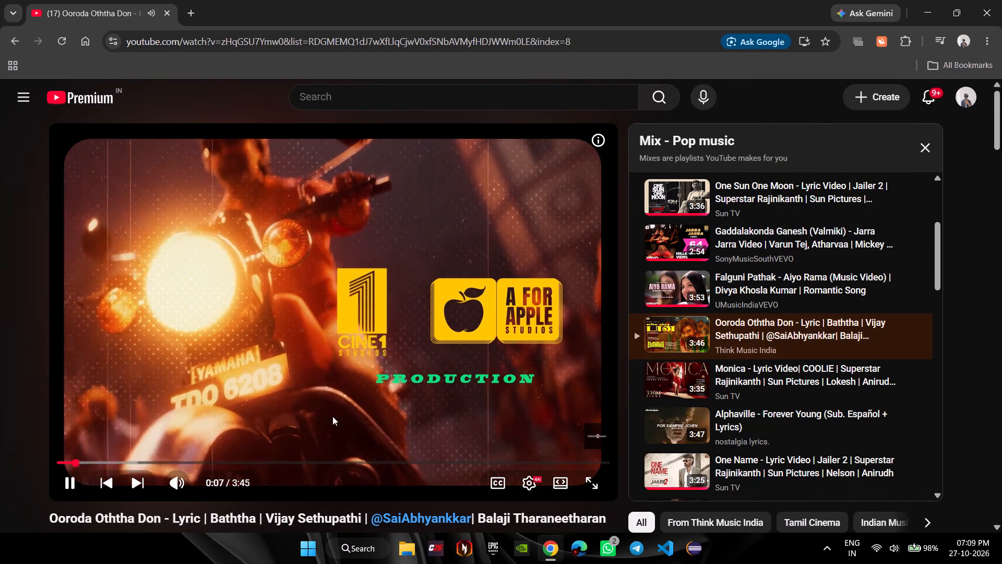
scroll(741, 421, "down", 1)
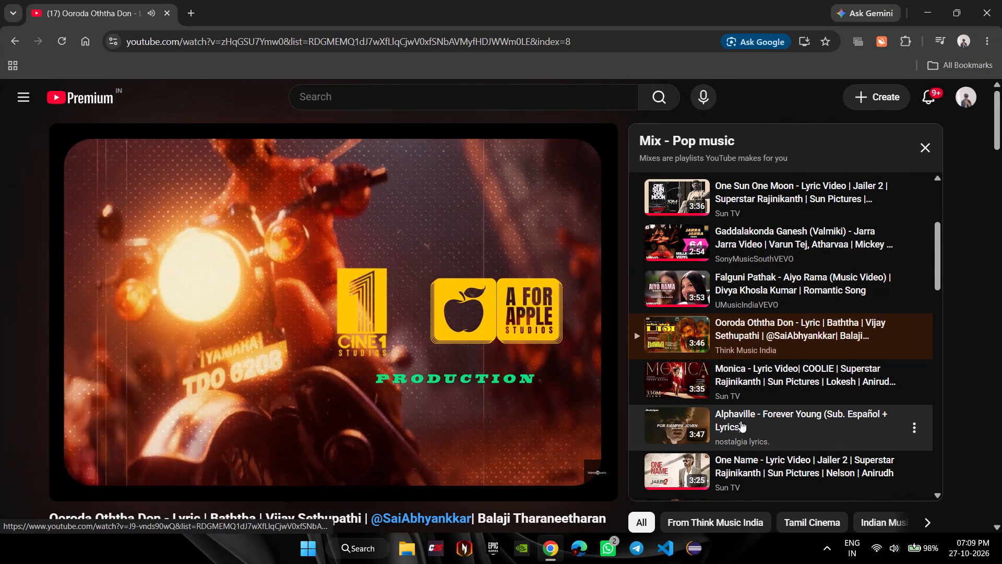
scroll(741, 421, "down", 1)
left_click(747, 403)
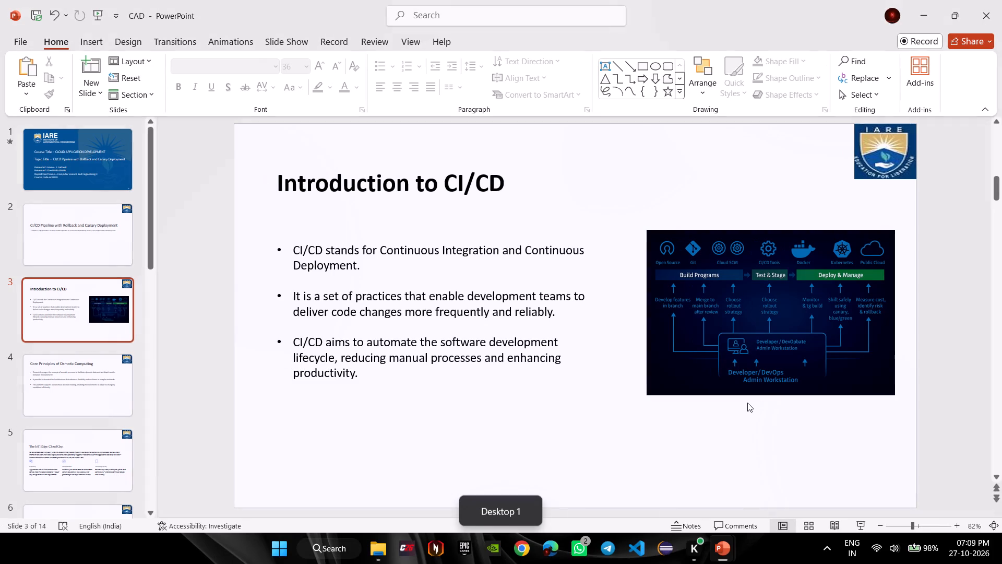
Enlarge slide 3's DevOps diagram slightly more from its lower-left corner.
left_click(758, 303)
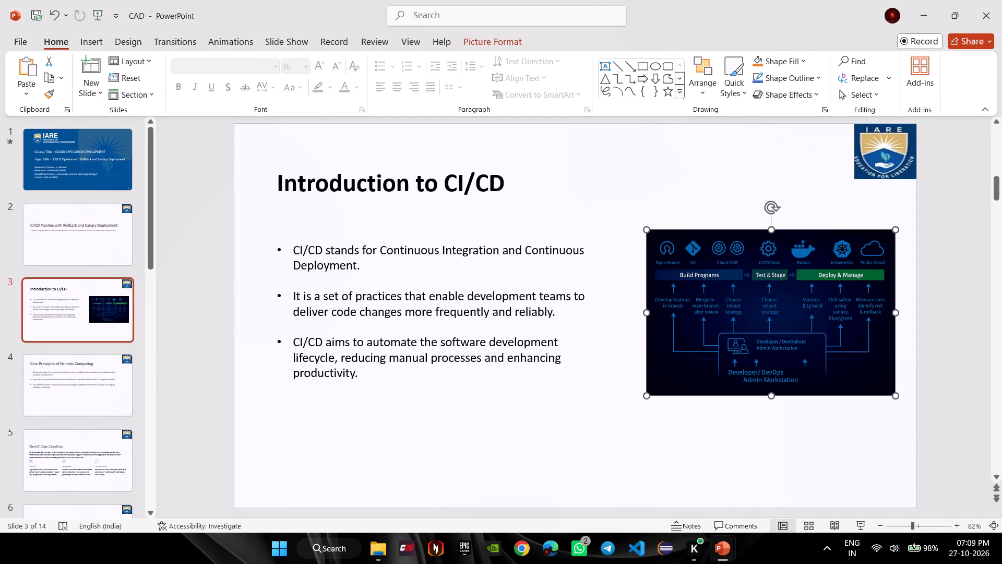
left_click_drag(649, 398, 638, 398)
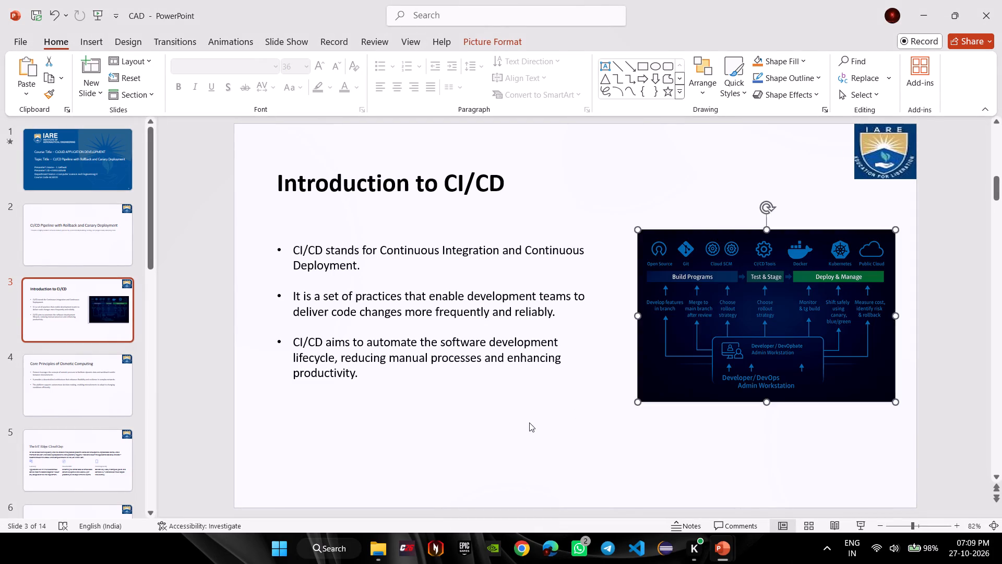
left_click(529, 422)
Replace CAD slide 4's title "Core Principles of Osmotic Computing" with "Importance of CI/CD" copied from slide 3 of the CI_CD Pipeline presentation.
key("alt+Tab")
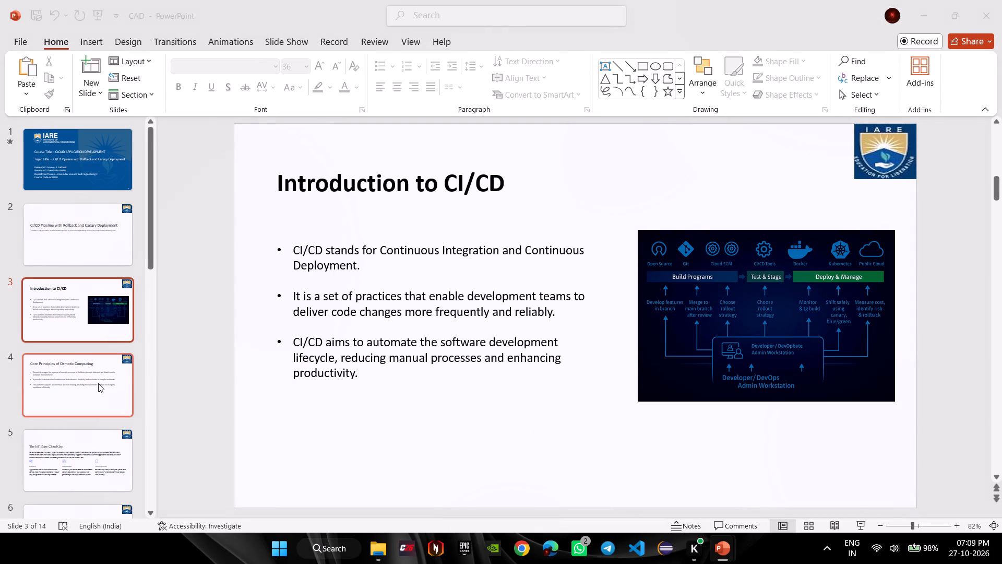
left_click(96, 300)
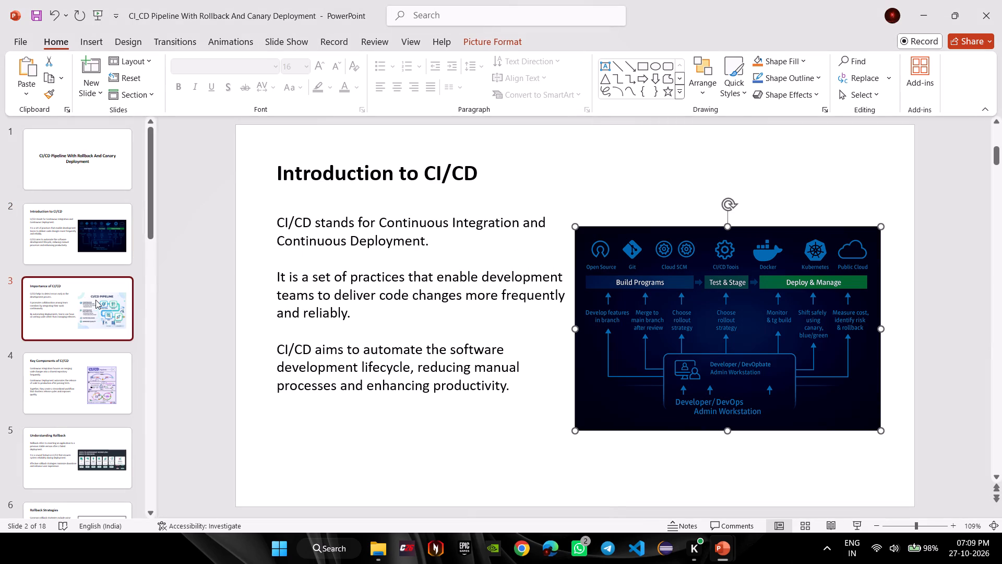
left_click(305, 172)
key("ctrl+a")
key("ctrl+c")
key("alt+Tab")
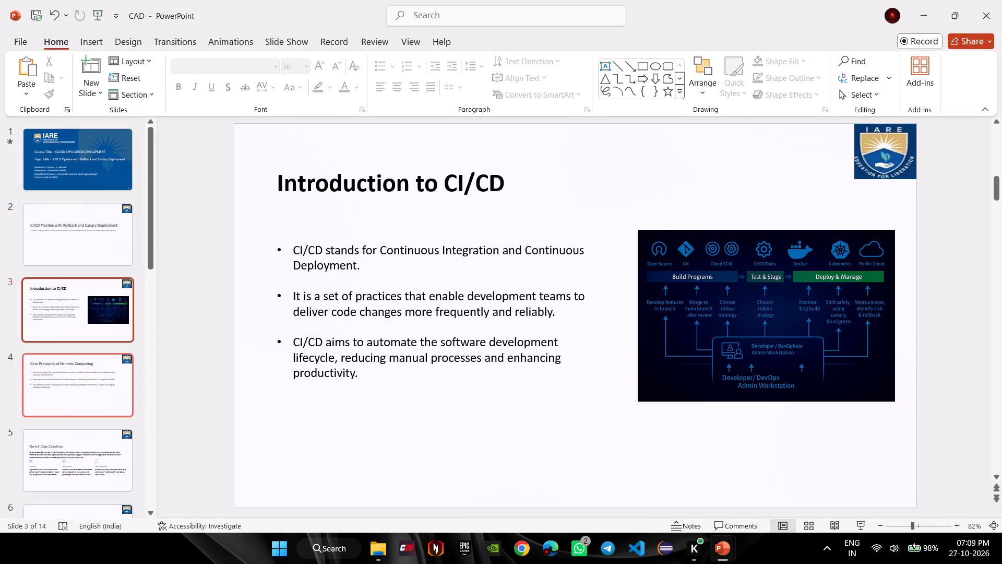
left_click(118, 380)
left_click(342, 174)
key("ctrl+a")
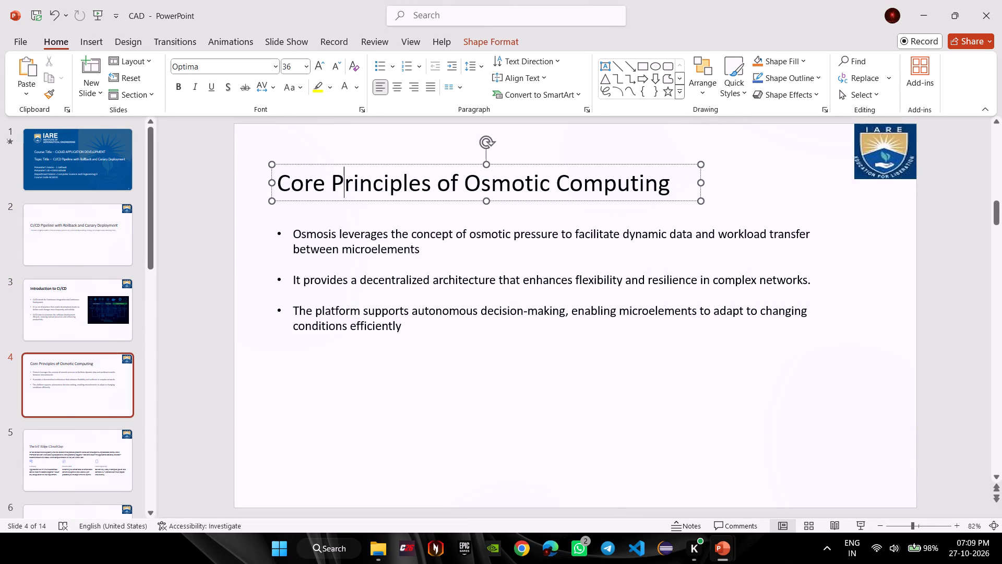
key("ctrl+a")
key("BackSpace")
key("ctrl+v")
left_click(414, 286)
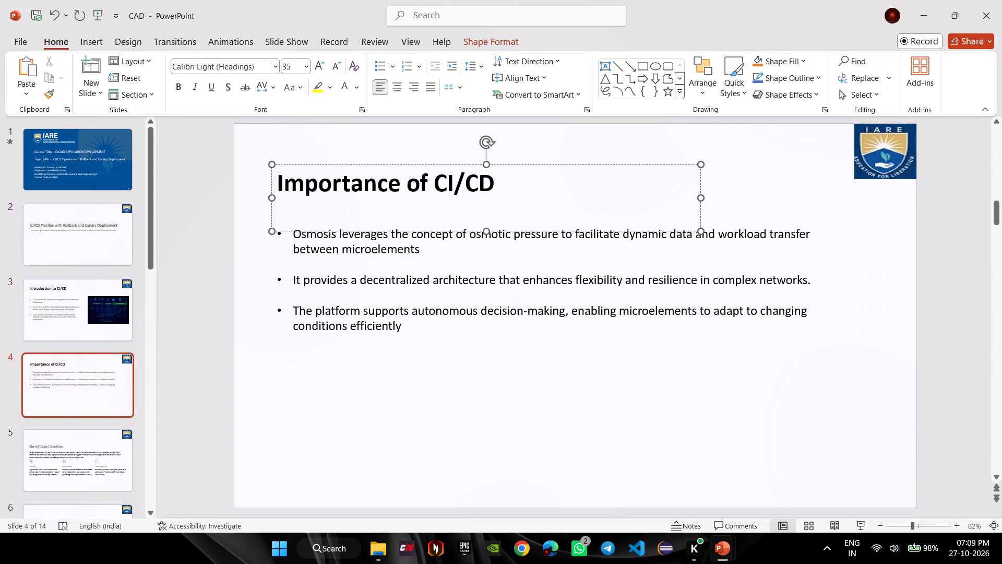
Clear the Osmosis bullets from the body text box on CAD's slide 4.
key("ctrl+a")
key("BackSpace")
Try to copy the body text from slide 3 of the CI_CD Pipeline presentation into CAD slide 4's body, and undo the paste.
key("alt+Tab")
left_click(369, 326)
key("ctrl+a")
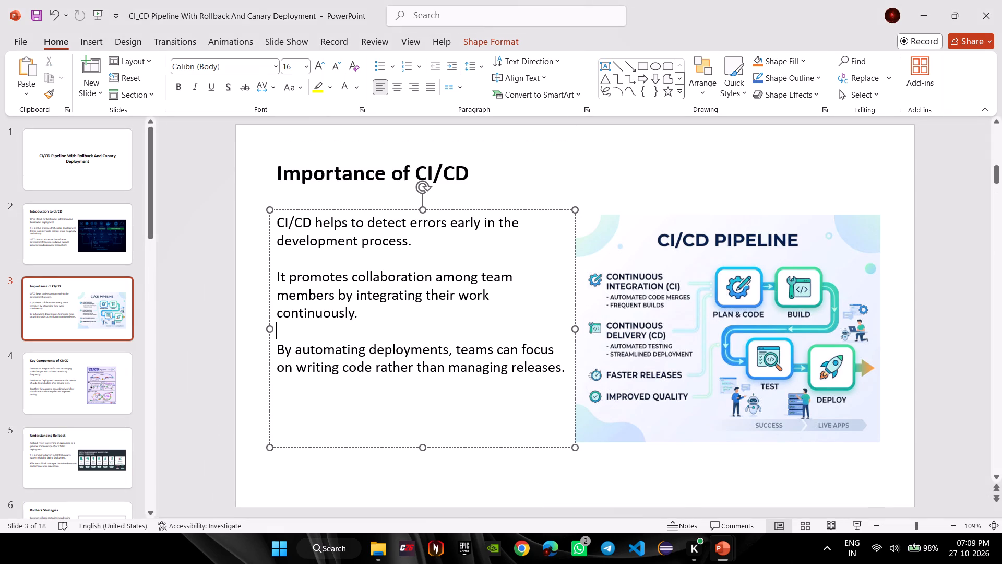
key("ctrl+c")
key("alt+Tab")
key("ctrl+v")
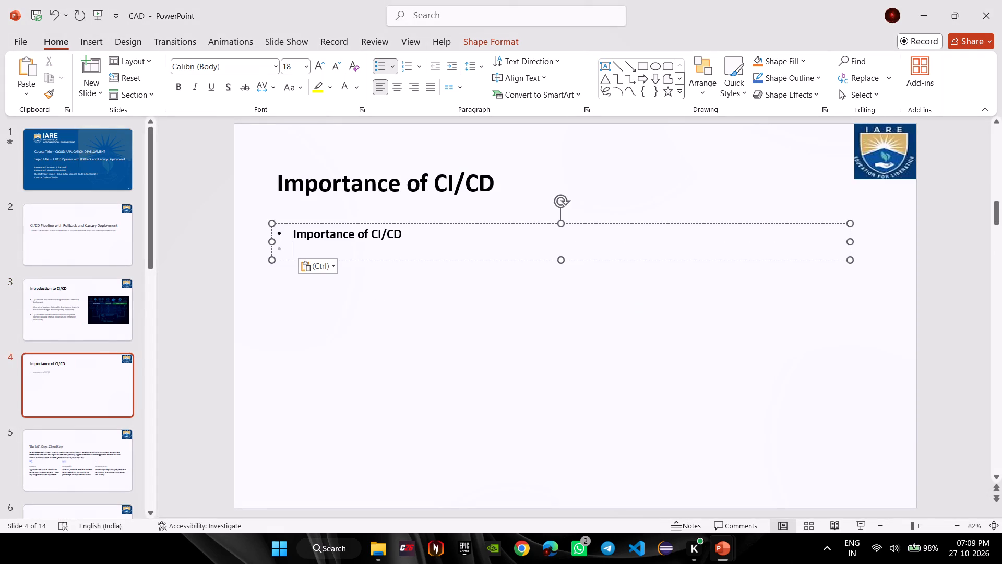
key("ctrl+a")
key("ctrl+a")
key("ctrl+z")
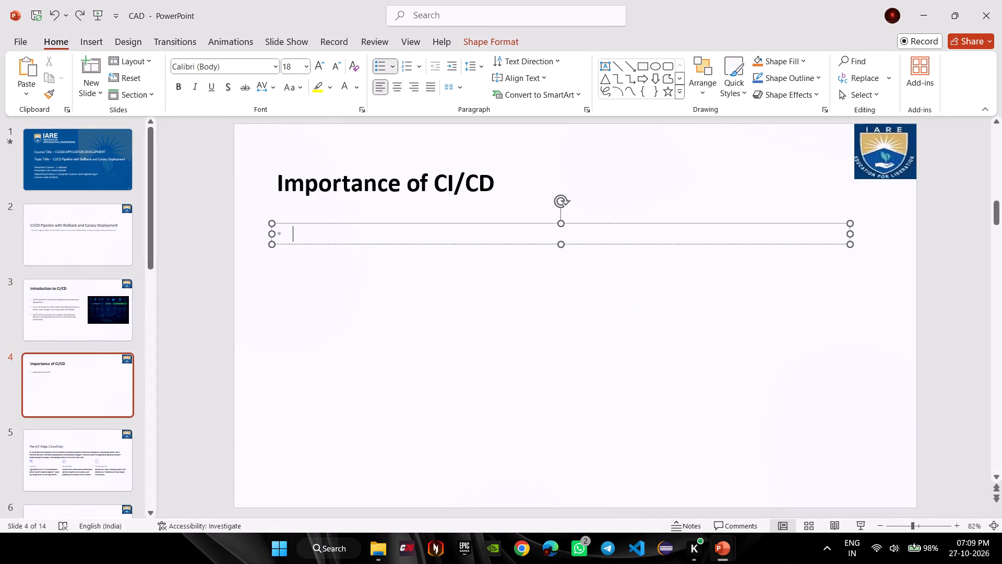
Copy the three body paragraphs from the CI_CD Pipeline presentation's slide 3 into CAD slide 4's empty body text box.
key("alt+Tab")
key("alt+Tab")
left_click(401, 250)
key("ctrl+a")
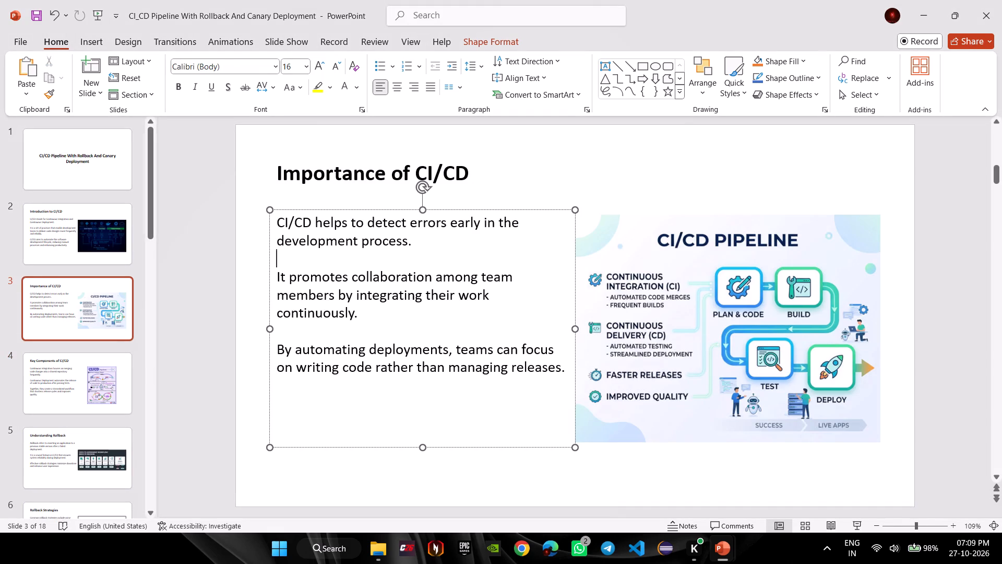
left_click(401, 250, "ctrl")
key("ctrl+a")
left_click(391, 277)
key("ctrl+a")
key("ctrl+a")
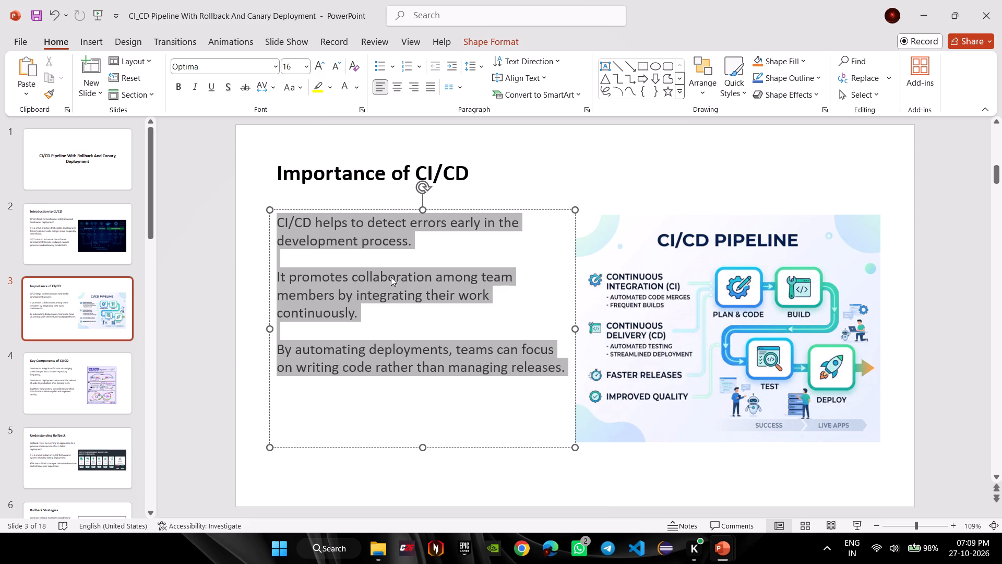
key("ctrl+c")
key("alt+Tab")
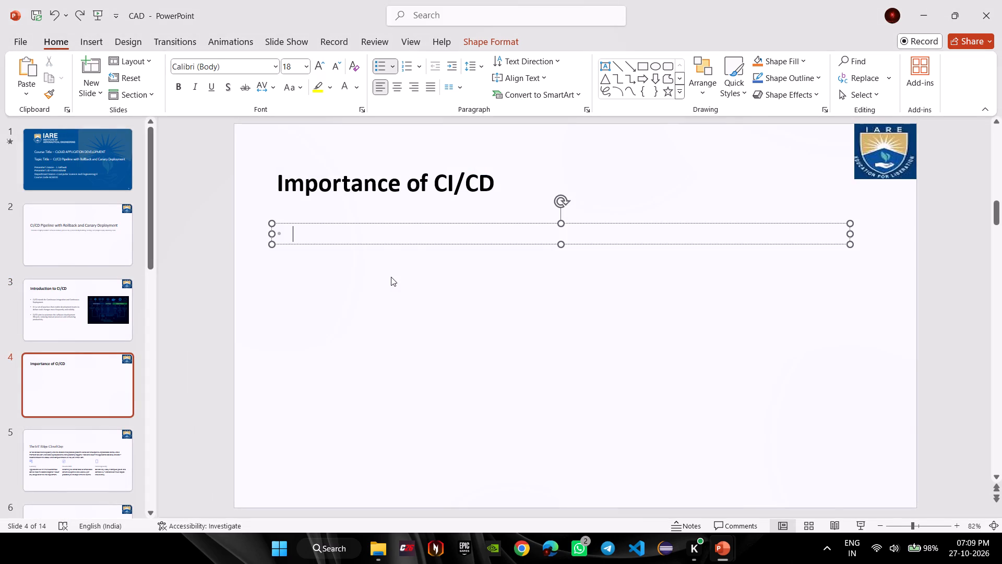
key("ctrl+v")
Copy the CI/CD Pipeline picture from the CI_CD Pipeline presentation's slide 3 and place it in CAD slide 4's lower-right corner.
key("alt+Tab")
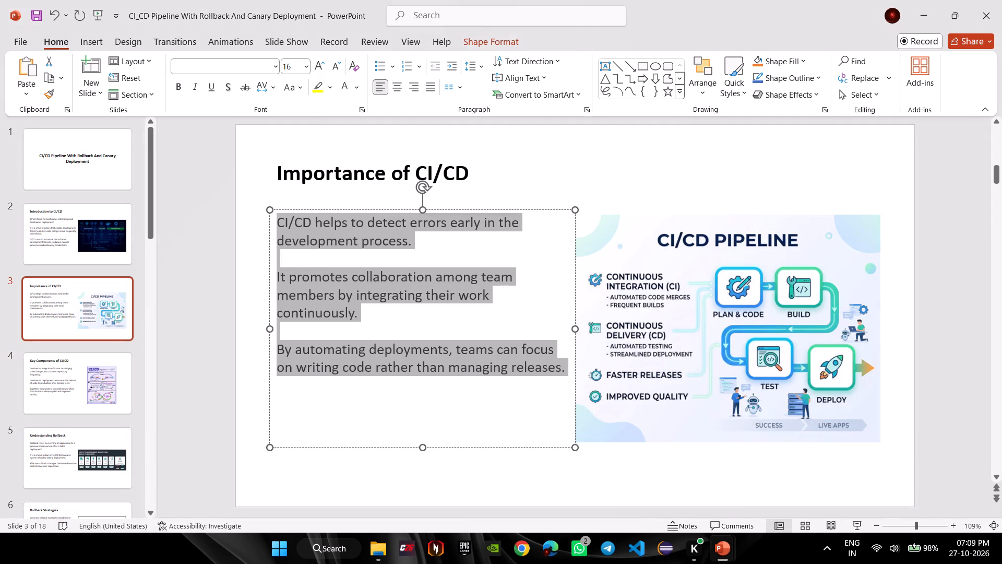
left_click(675, 293)
key("ctrl+c")
key("alt+Tab")
left_click(776, 339)
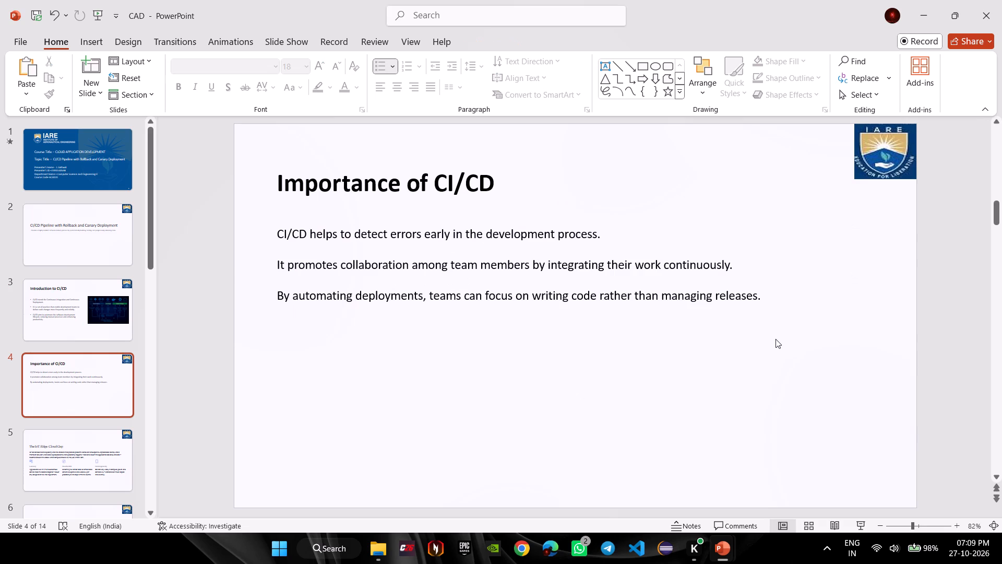
key("ctrl+v")
left_click(565, 391)
key("ctrl+v")
left_click(582, 380)
key("ctrl+v")
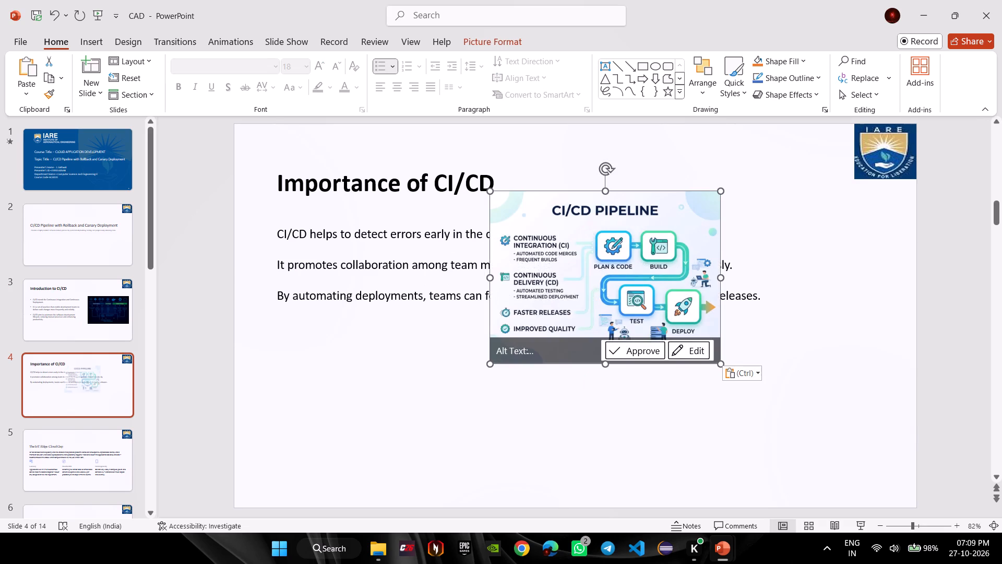
left_click_drag(570, 239, 725, 375)
Narrow slide 4's body text box to roughly the slide's left half and format its paragraphs as a bulleted list.
left_click(593, 296)
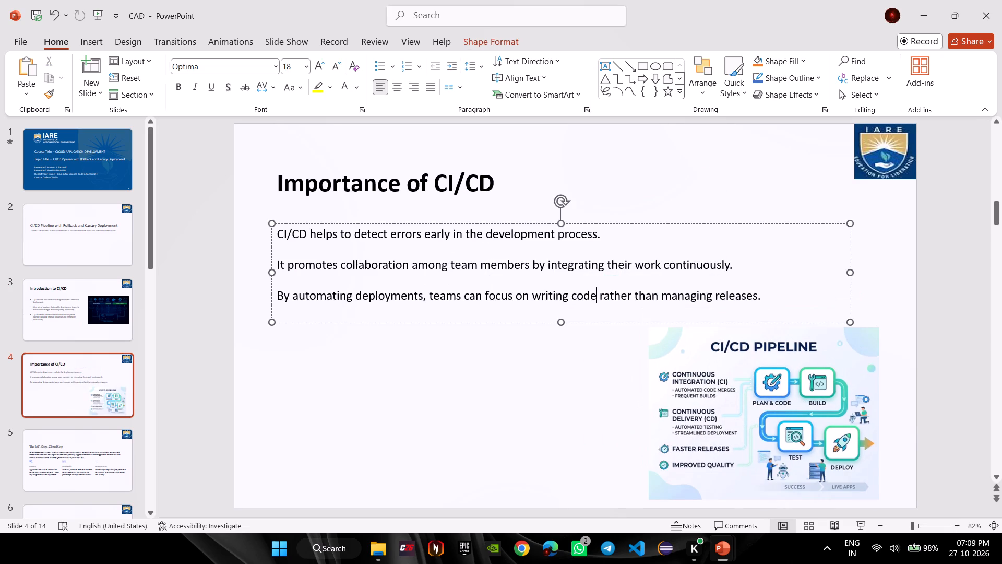
left_click(854, 276)
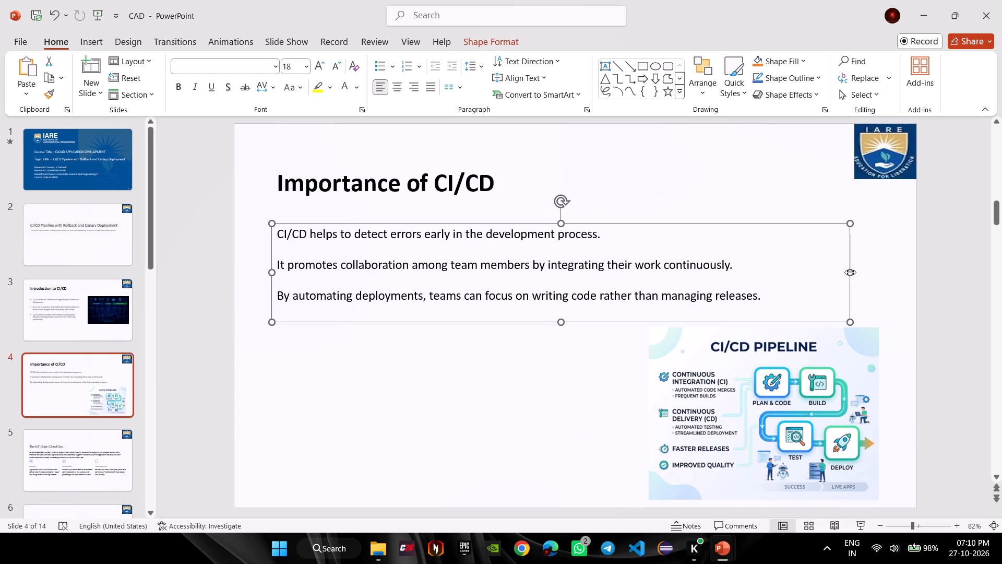
left_click_drag(850, 272, 581, 451)
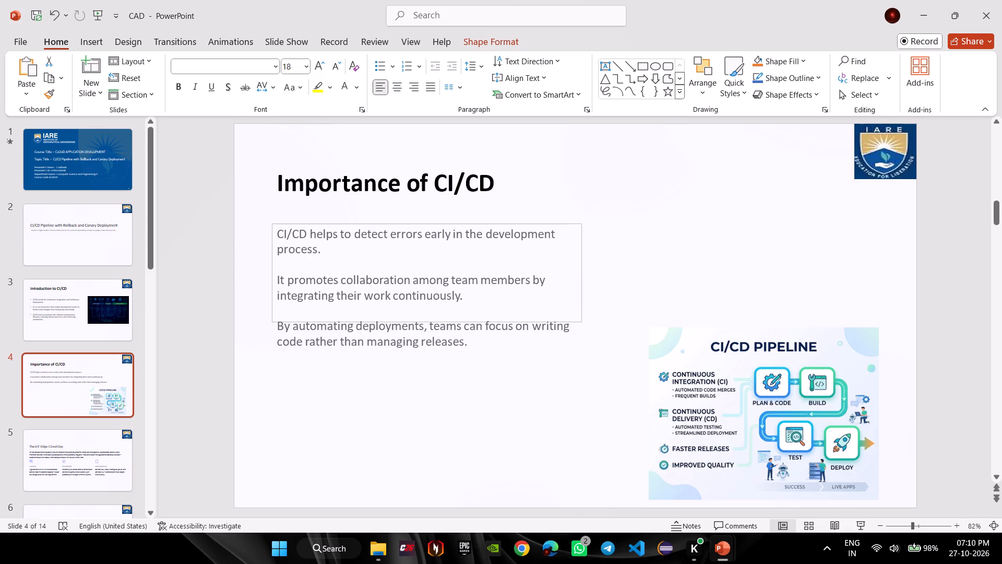
left_click_drag(581, 451, 583, 487)
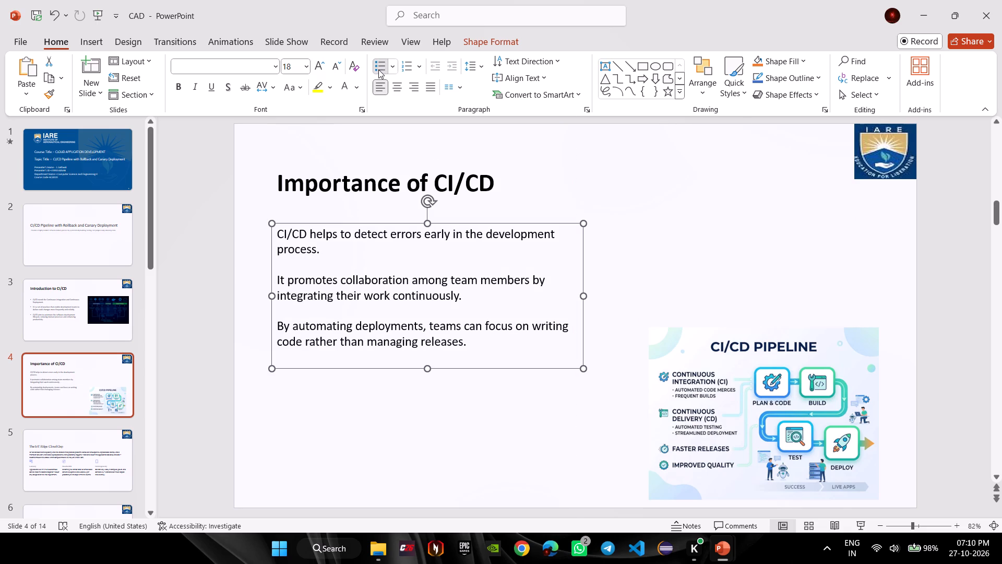
left_click(378, 69)
left_click(436, 422)
Move slide 4's bullets slightly lower and raise the CI/CD Pipeline picture so both sit side by side.
left_click(433, 289)
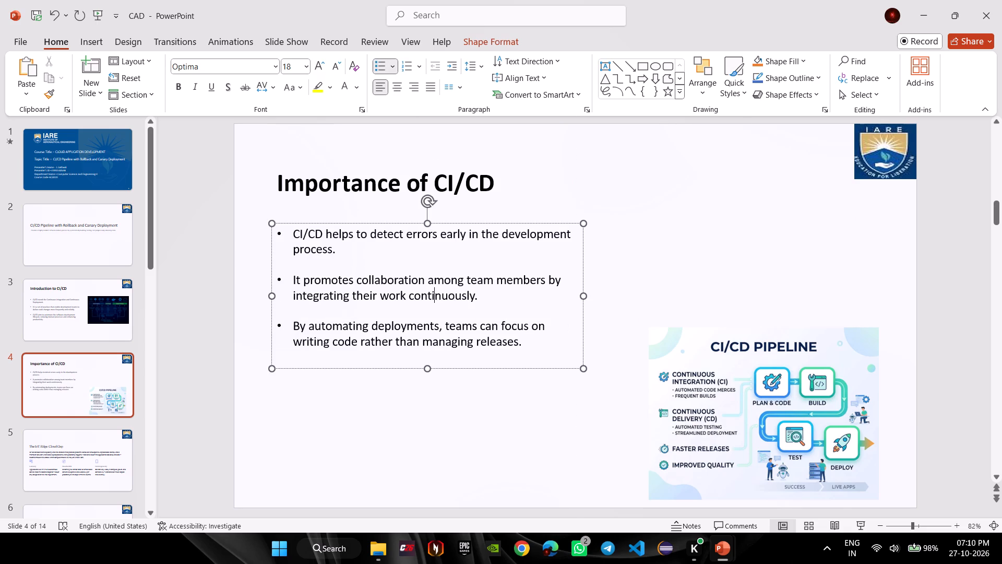
left_click_drag(520, 225, 520, 264)
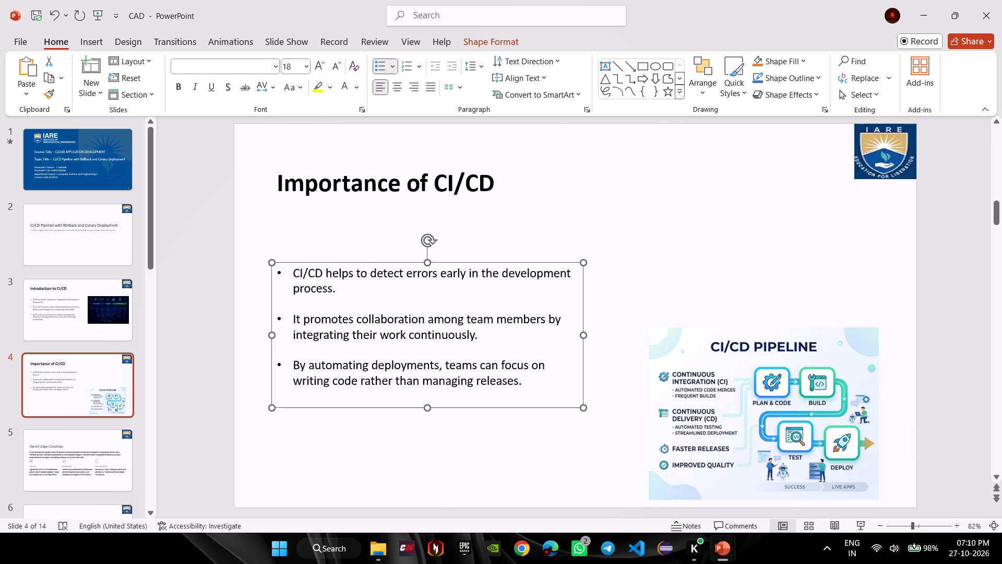
left_click(839, 386)
left_click_drag(794, 385, 799, 305)
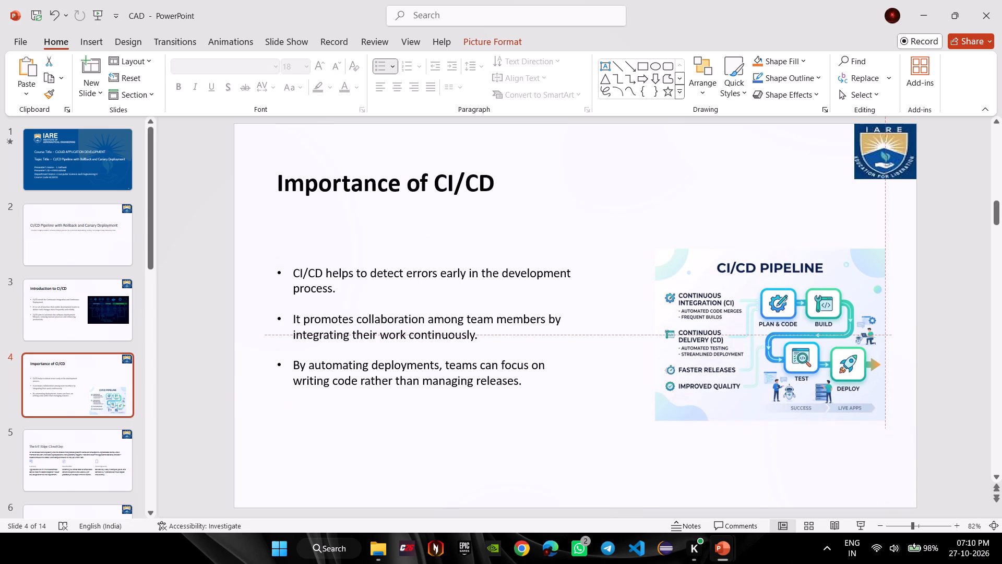
left_click_drag(799, 305, 796, 302)
left_click(506, 431)
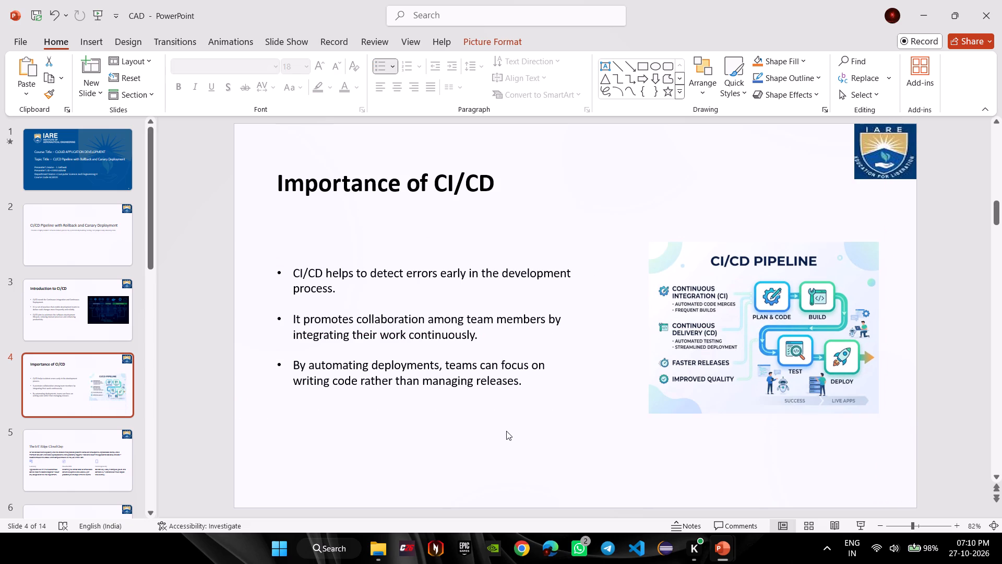
Replace CAD slide 5's title "The IoT-Edge-Cloud Gap" with "Key Components of CI/CD" copied from slide 4 of the CI_CD Pipeline presentation.
left_click(88, 362)
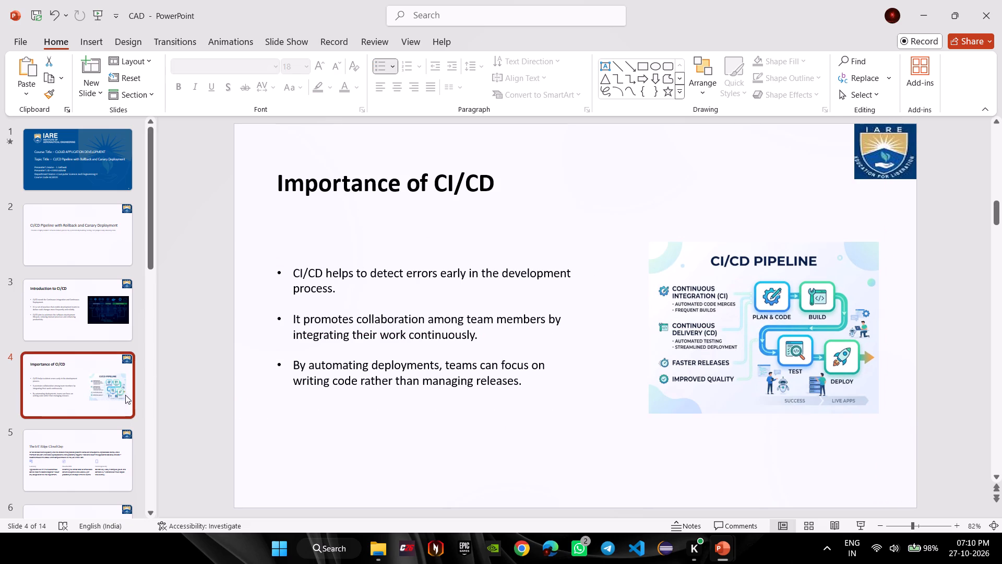
left_click(91, 461)
left_click(313, 238)
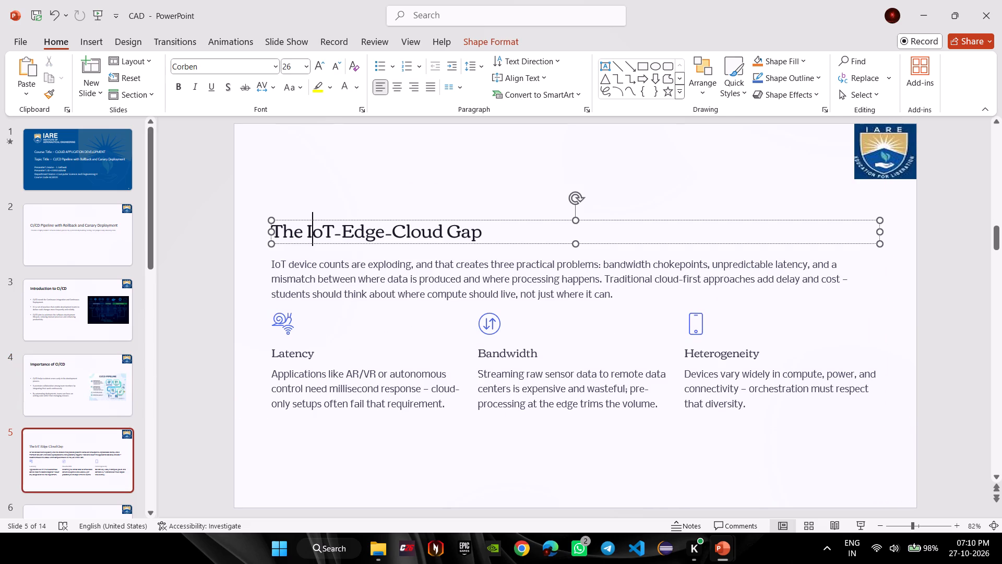
key("alt+Tab")
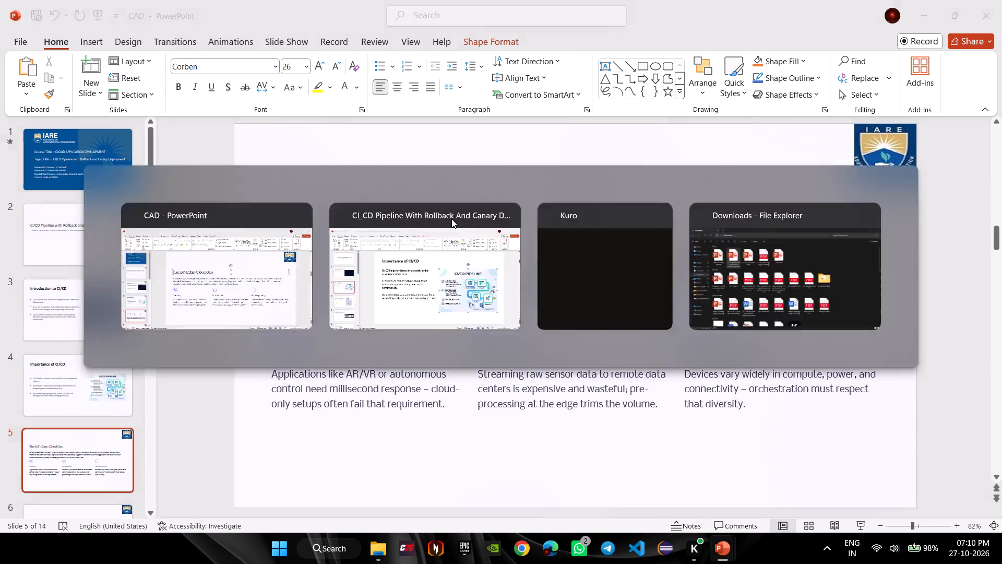
left_click(90, 378)
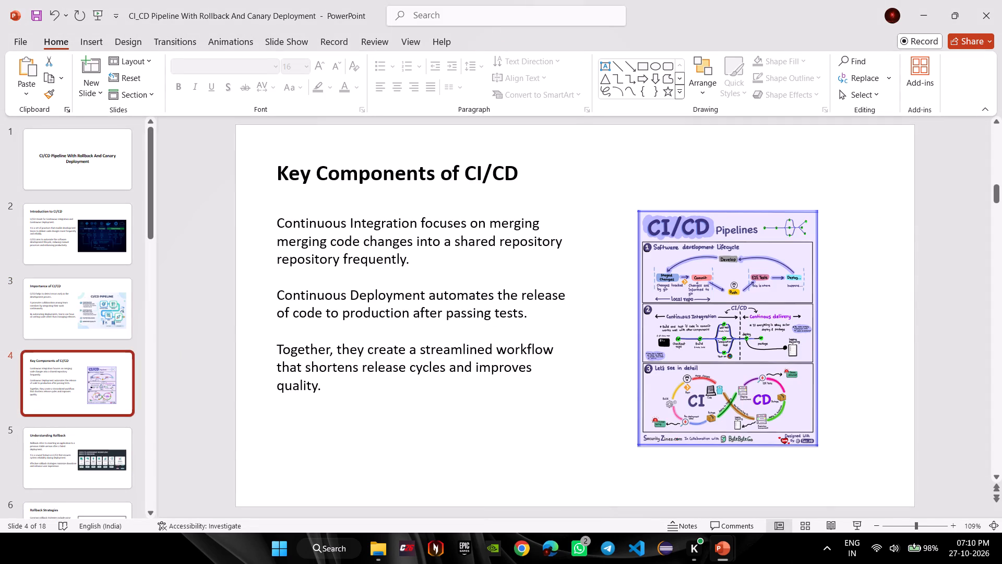
left_click(368, 175)
key("ctrl+a")
key("ctrl+a")
key("ctrl+c")
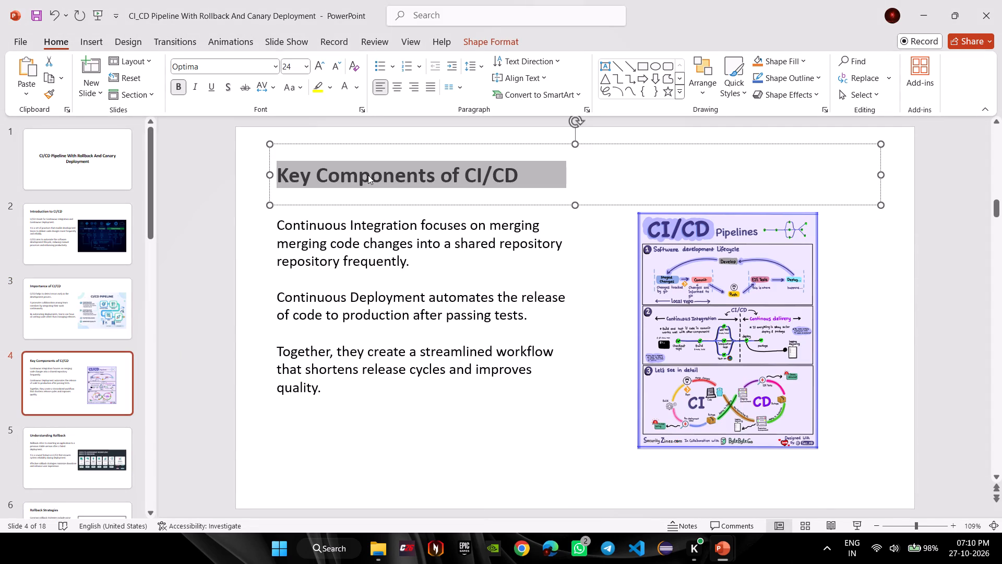
key("alt+Tab")
key("ctrl+a")
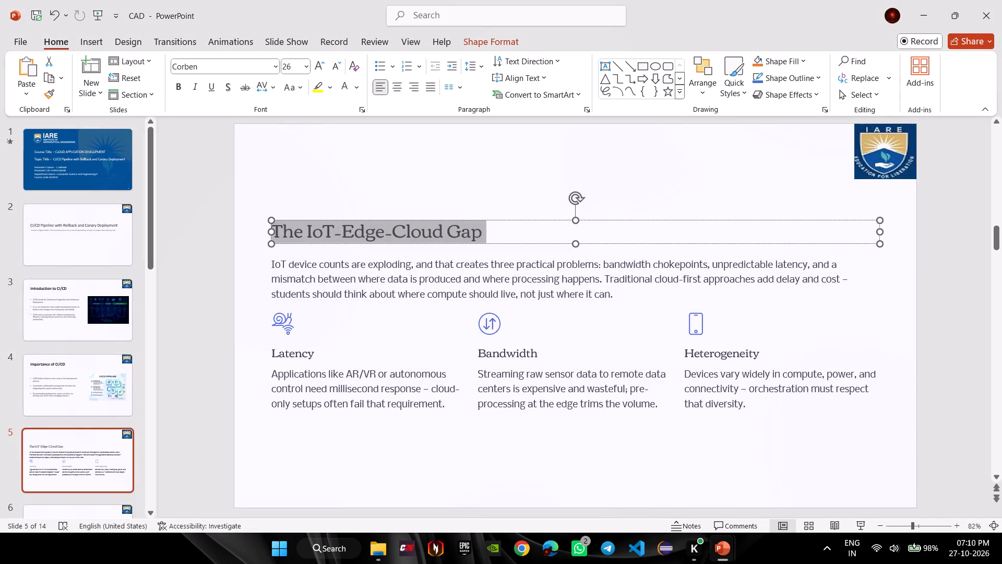
key("BackSpace")
key("ctrl+v")
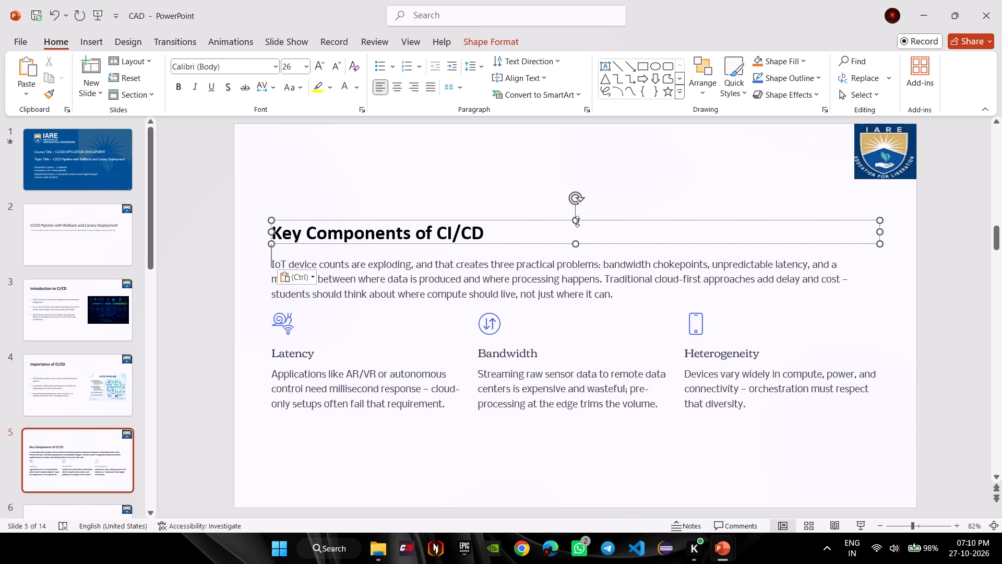
Move slide 5's title up near the slide's top edge, level with the IARE logo.
left_click_drag(594, 220, 593, 150)
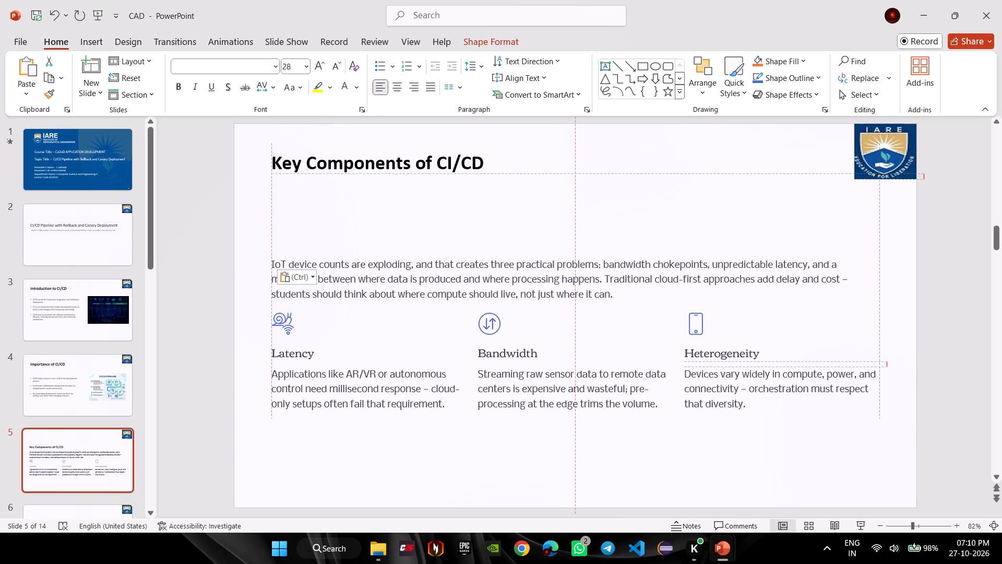
left_click_drag(593, 150, 594, 155)
Copy the body text from the CI_CD Pipeline presentation's slide 4 and clear the introductory IoT paragraph on CAD's slide 5.
left_click(544, 308)
left_click(551, 297)
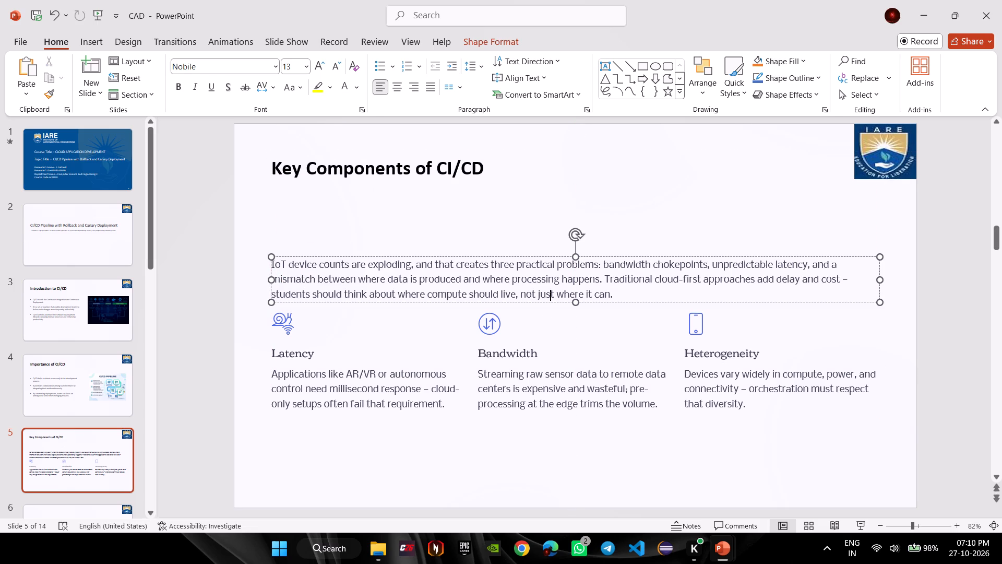
key("alt+Tab")
left_click(478, 289)
key("ctrl+a")
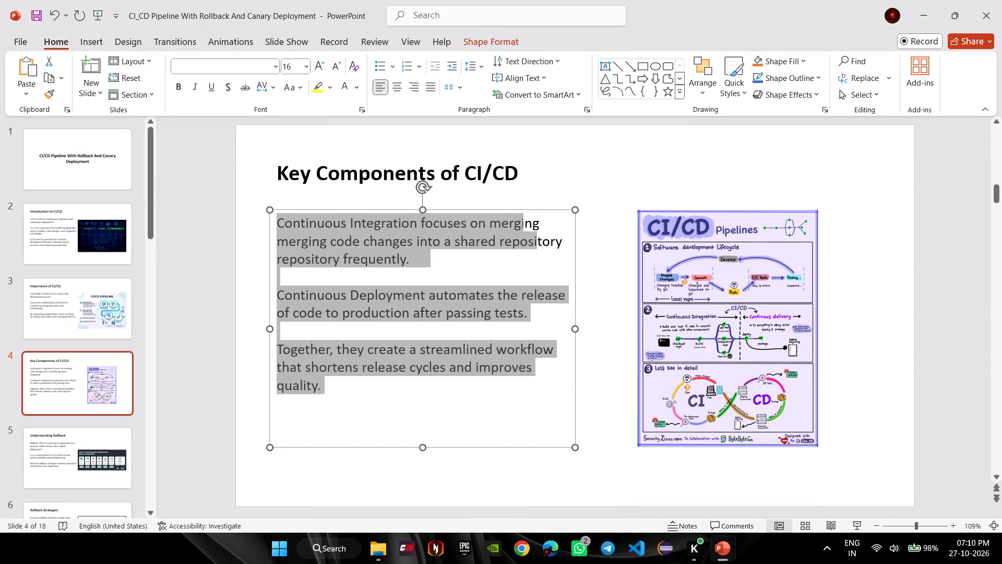
key("ctrl+c")
key("alt+Tab")
left_click(481, 312)
key("ctrl+a")
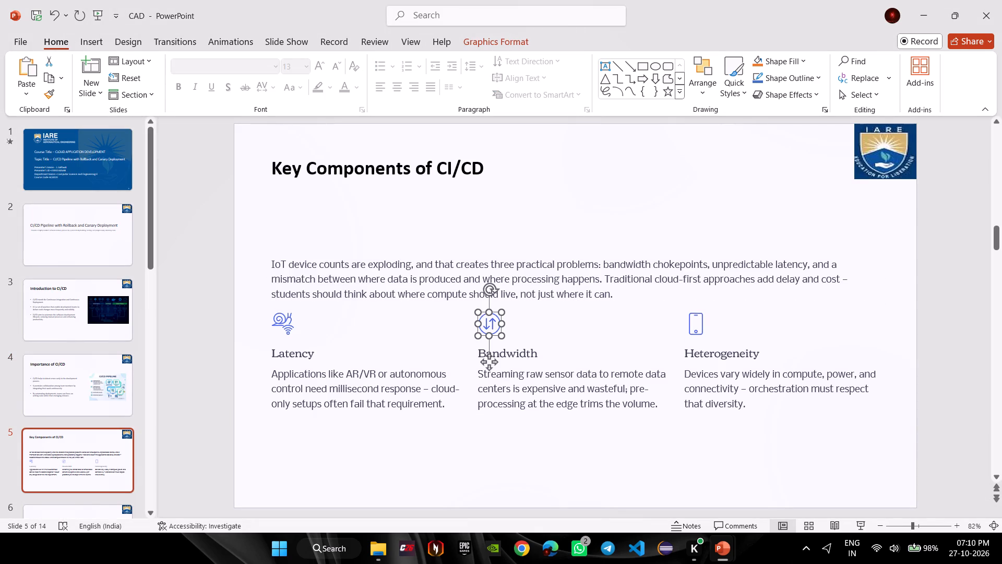
left_click(506, 280)
key("ctrl+a")
key("ctrl+a")
key("BackSpace")
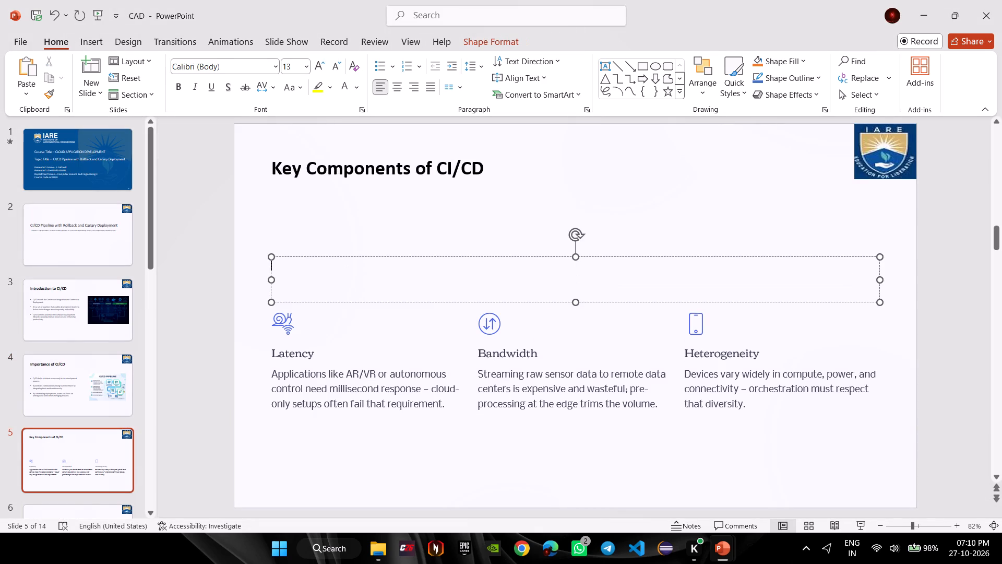
Remove slide 5's Latency block by clearing its description and heading and deleting the snail icon.
left_click(408, 381)
key("ctrl+a")
key("BackSpace")
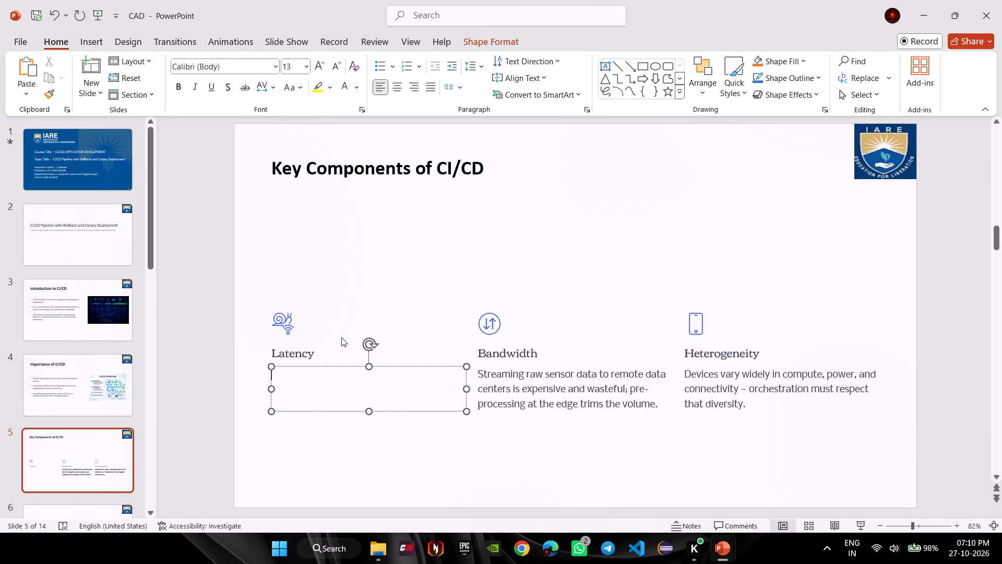
left_click(321, 332)
left_click_drag(310, 330, 305, 330)
left_click_drag(305, 330, 293, 328)
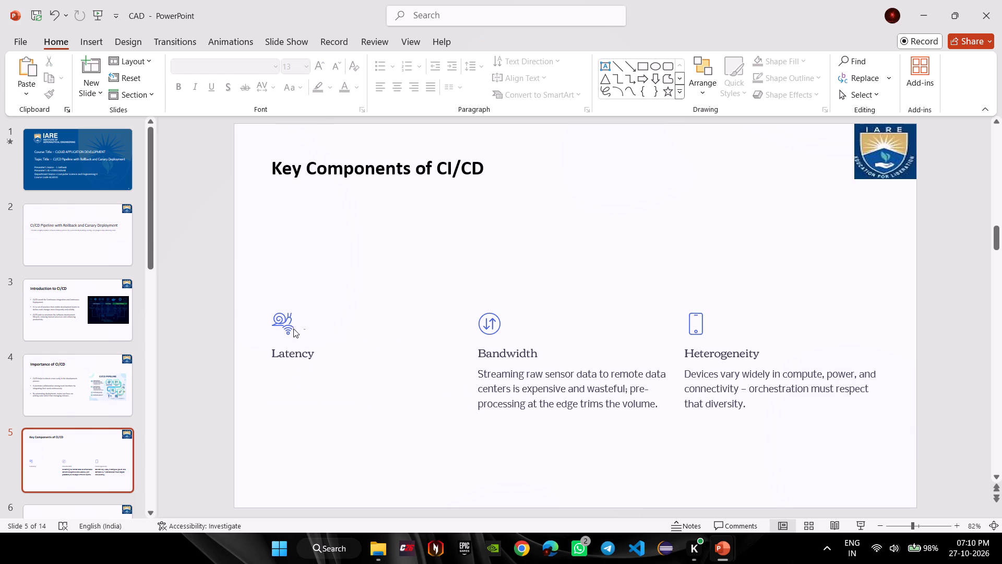
left_click(290, 328)
key("BackSpace")
left_click_drag(301, 363, 310, 351)
left_click(310, 351)
key("BackSpace")
key("ctrl+a")
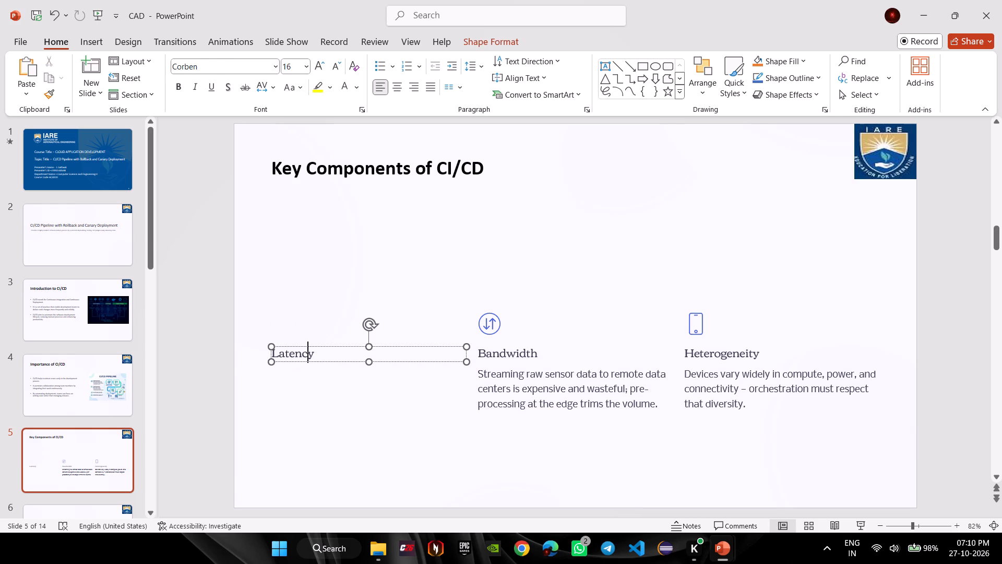
key("BackSpace")
Delete the circled arrows icon above slide 5's Bandwidth heading.
left_click(493, 323)
key("BackSpace")
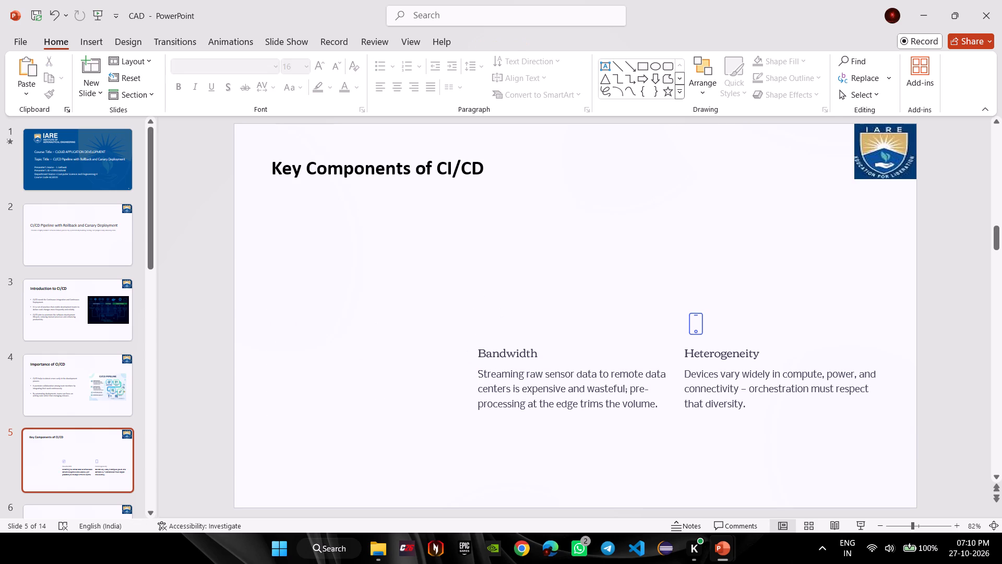
Delete the phone icon above slide 5's Heterogeneity heading.
left_click(688, 323)
key("BackSpace")
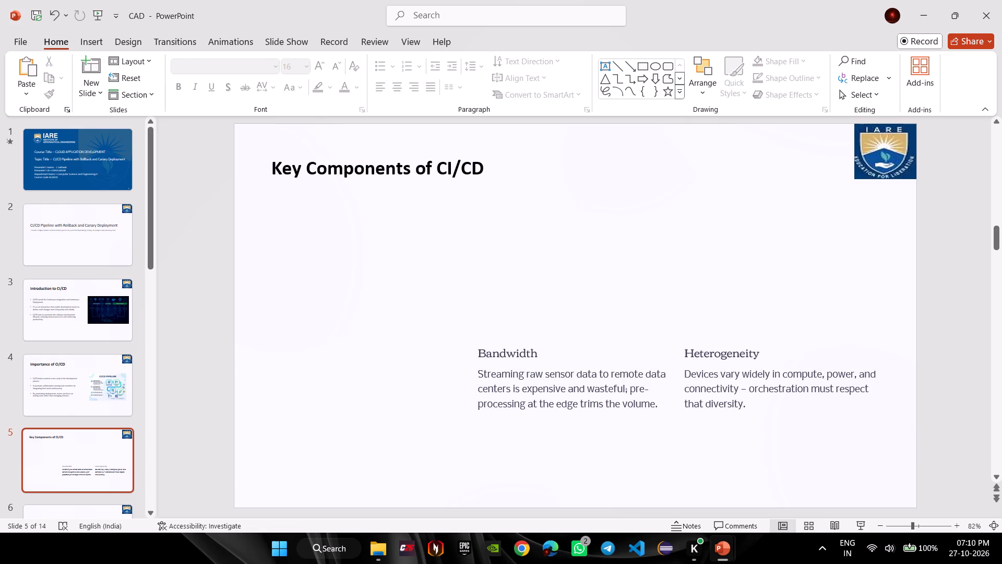
Clear the Bandwidth heading and its description about streaming raw sensor data on slide 5.
left_click(517, 356)
key("ctrl+a")
key("BackSpace")
left_click(540, 377)
key("ctrl+a")
key("ctrl+a")
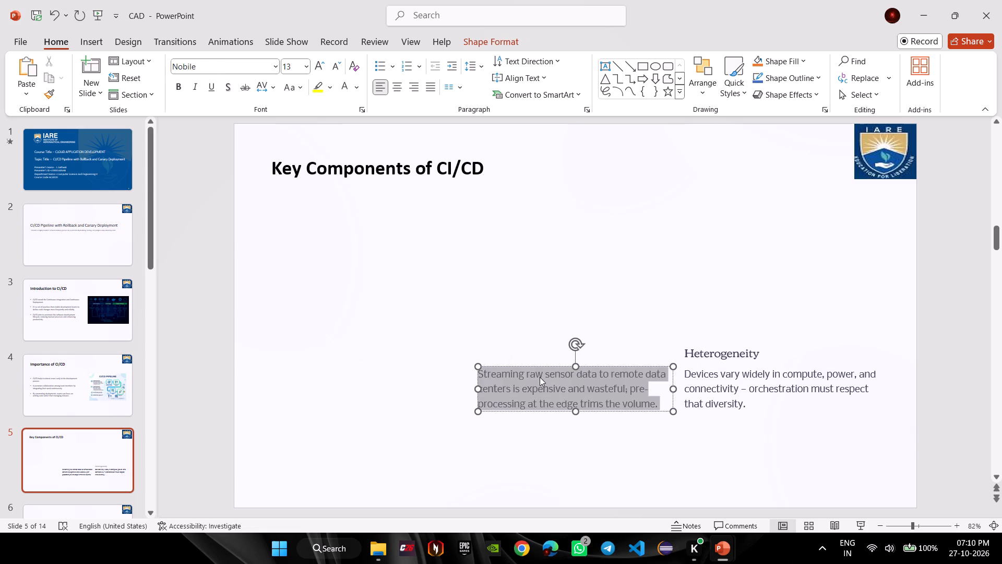
key("BackSpace")
Clear the Heterogeneity heading and its description about varying devices on slide 5.
left_click(732, 347)
key("ctrl+a")
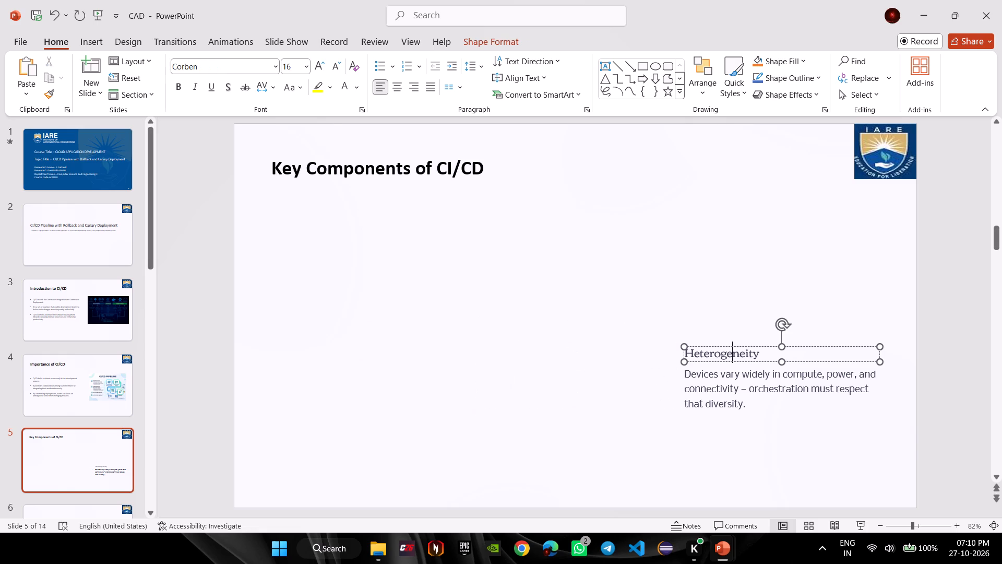
key("BackSpace")
left_click(729, 379)
key("ctrl+a")
key("BackSpace")
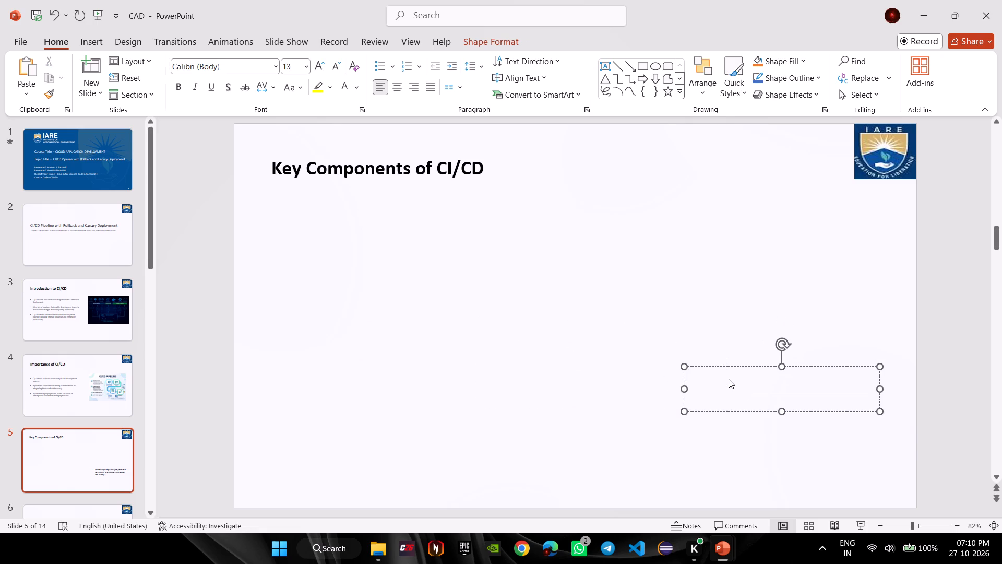
Copy the Key Components of CI/CD body text from the CI_CD Pipeline presentation and paste it onto CAD's slide 5.
left_click(562, 275)
key("alt+Tab")
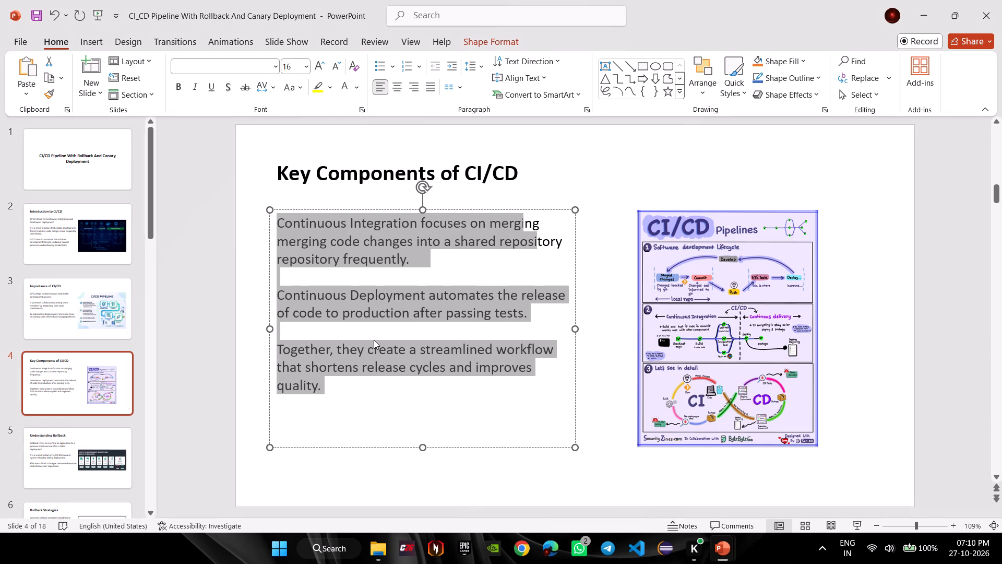
key("ctrl+c")
key("alt+Tab")
left_click(374, 340)
key("ctrl+v")
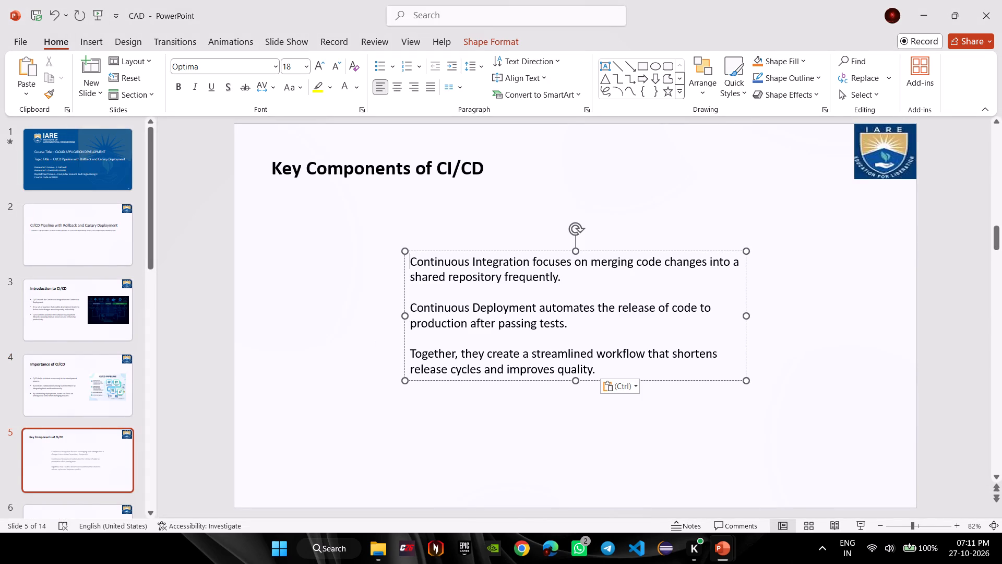
Place the pasted text box below the title with its text left-aligned to it, and format its paragraphs as a bulleted list.
left_click_drag(601, 247, 462, 223)
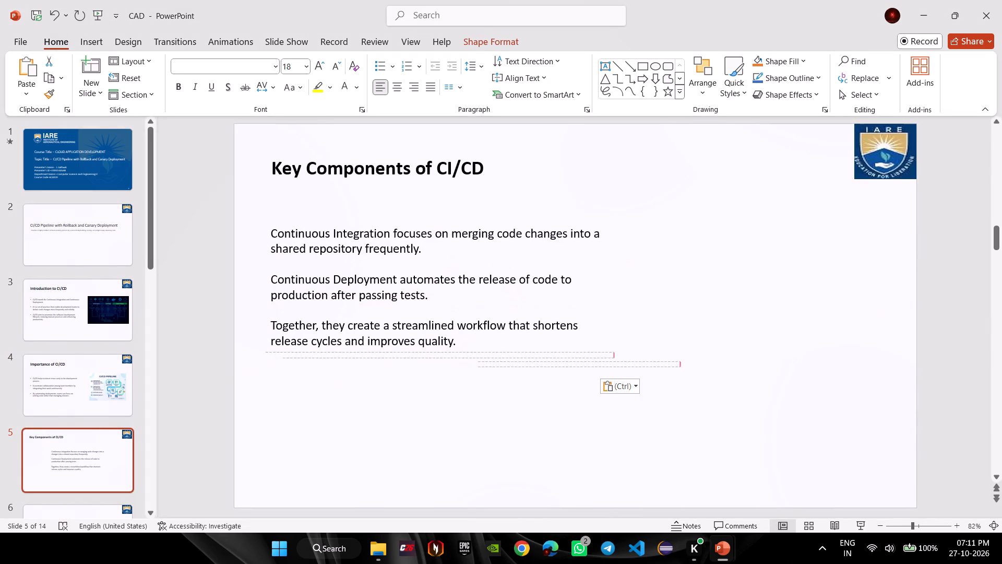
left_click_drag(462, 223, 470, 235)
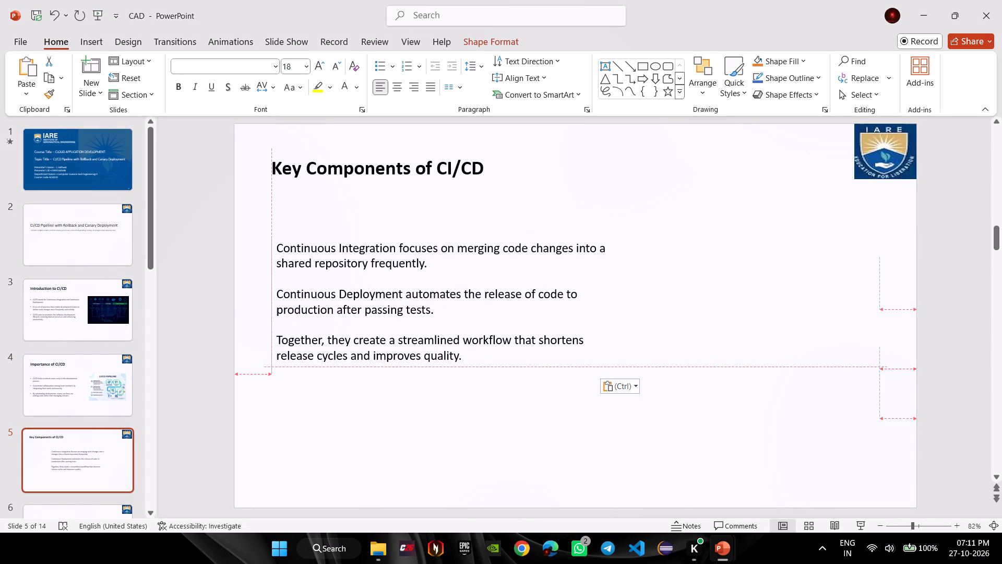
left_click_drag(470, 235, 462, 233)
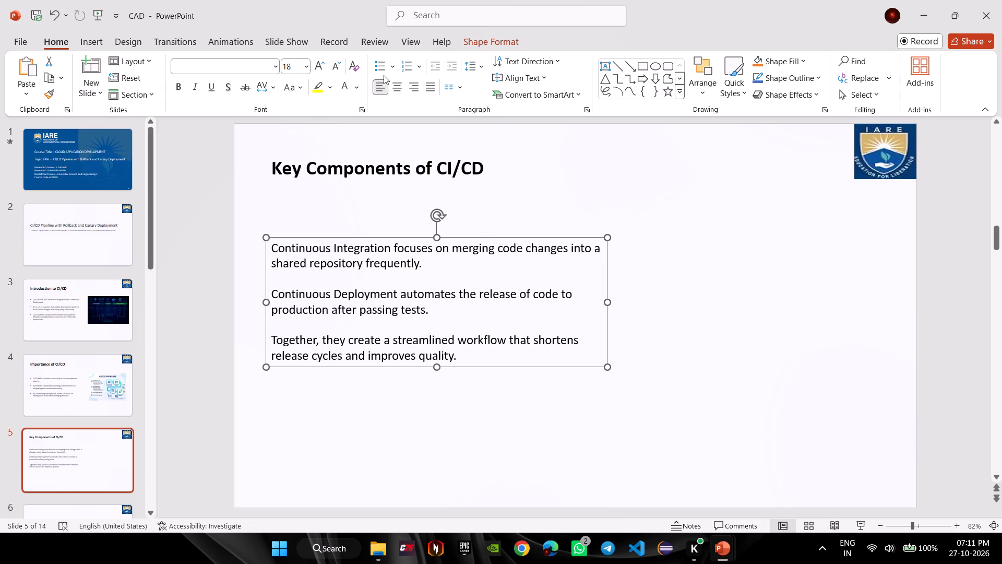
left_click(376, 70)
left_click(713, 302)
Copy the CI/CD Pipelines picture from the CI_CD Pipeline presentation's slide 4 and paste it onto CAD's slide 5.
key("alt+Tab")
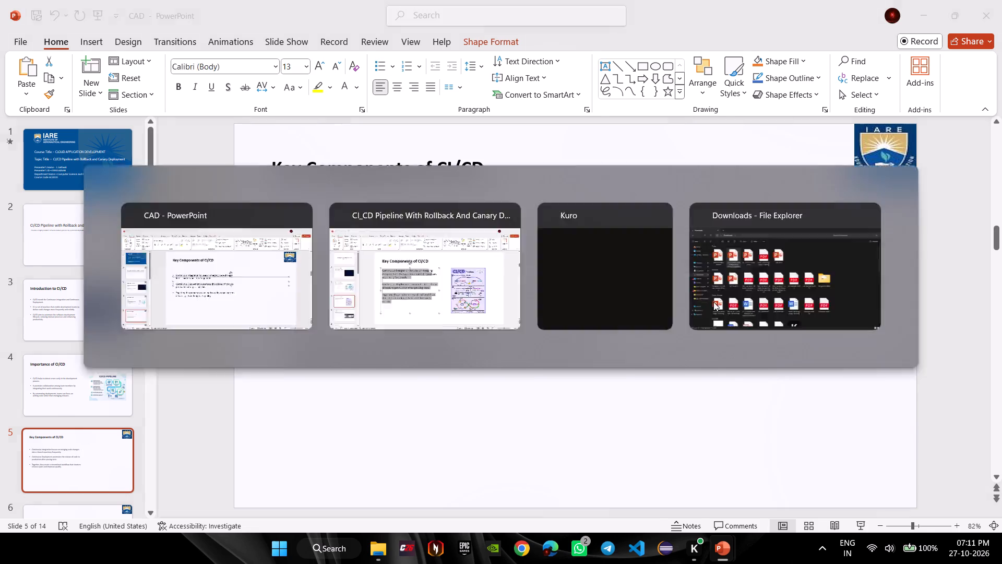
left_click(798, 305)
key("ctrl+c")
key("alt+Tab")
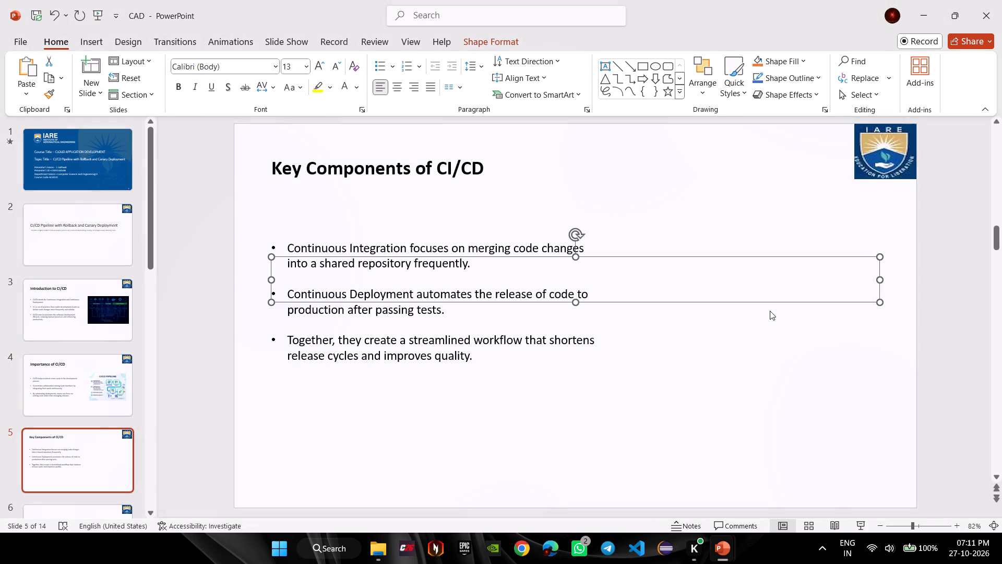
left_click(758, 309)
key("ctrl+v")
Move the CI/CD Pipelines picture to the right of the bulleted text and widen it slightly toward the text.
left_click_drag(563, 276, 719, 299)
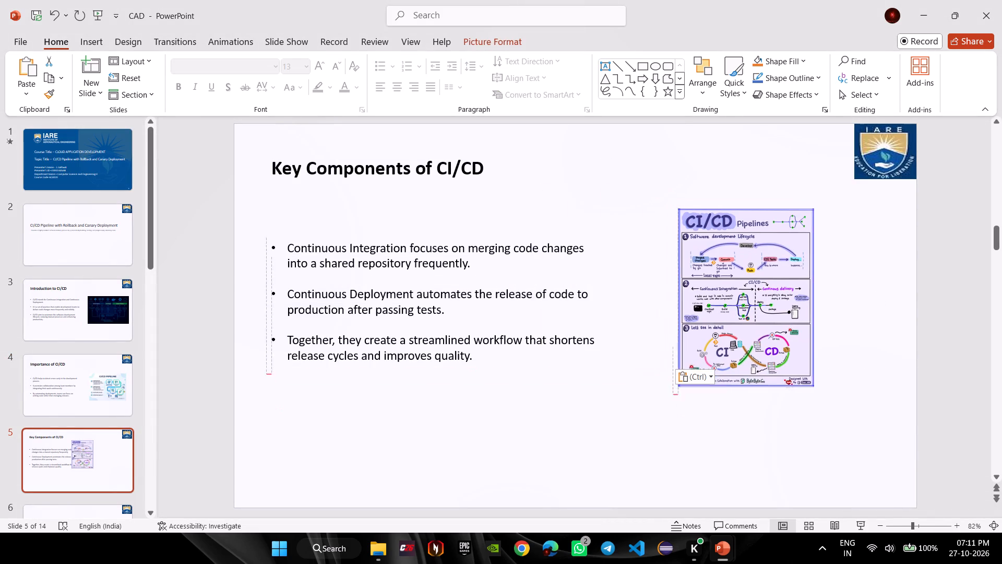
left_click_drag(719, 299, 744, 305)
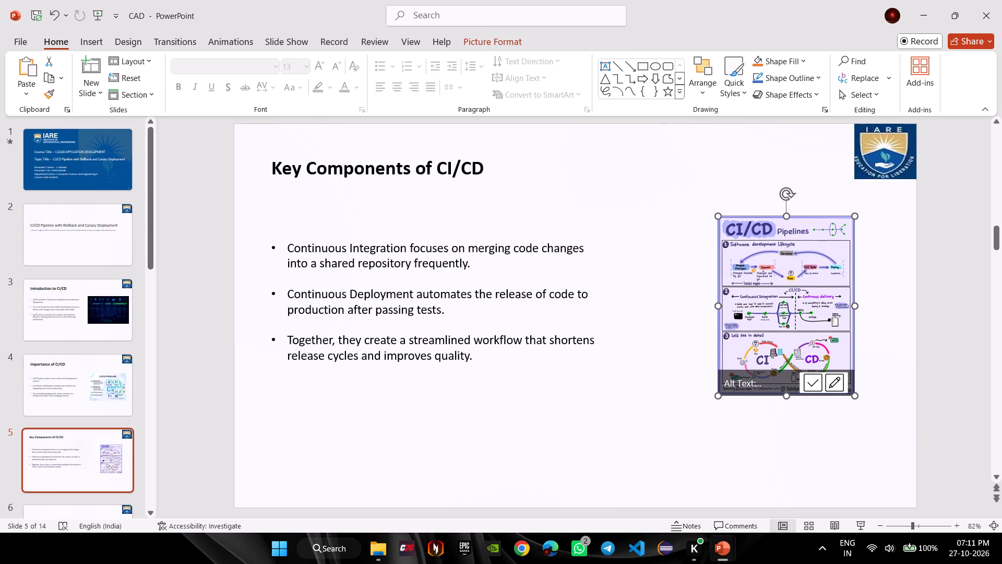
left_click_drag(720, 305, 694, 308)
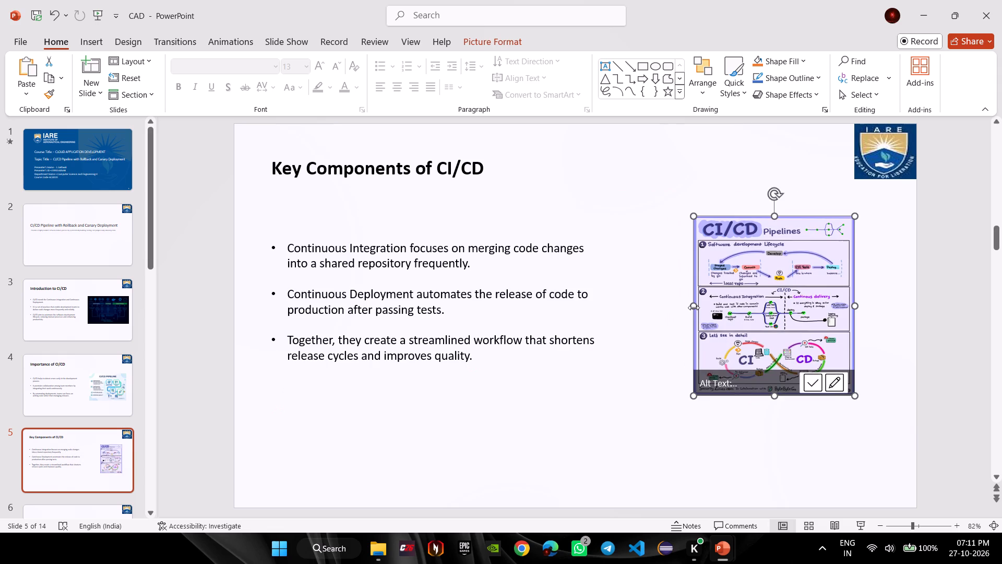
left_click(901, 325)
Switch to the CI_CD Pipeline With Rollback And Canary Deployment presentation.
key("alt+Tab")
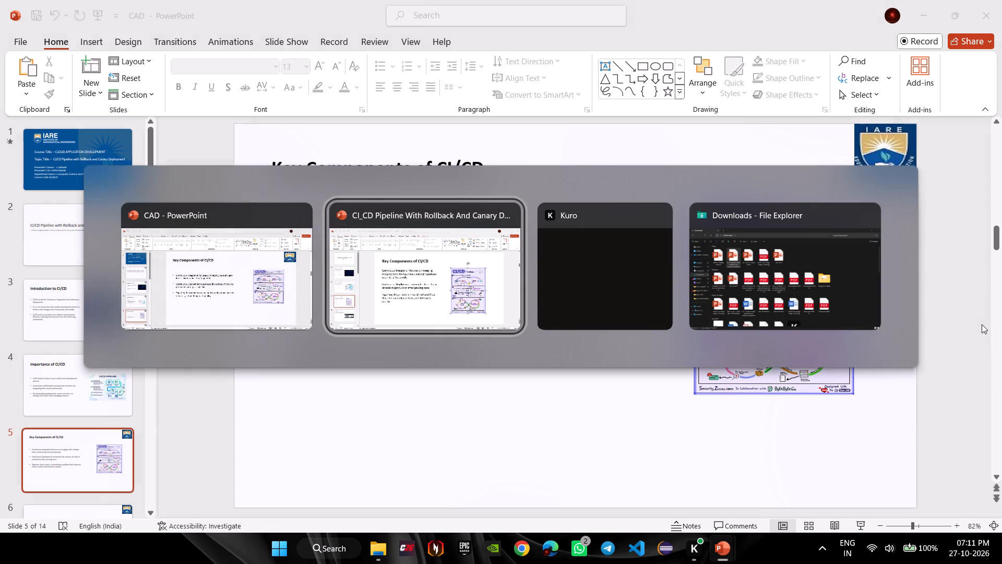
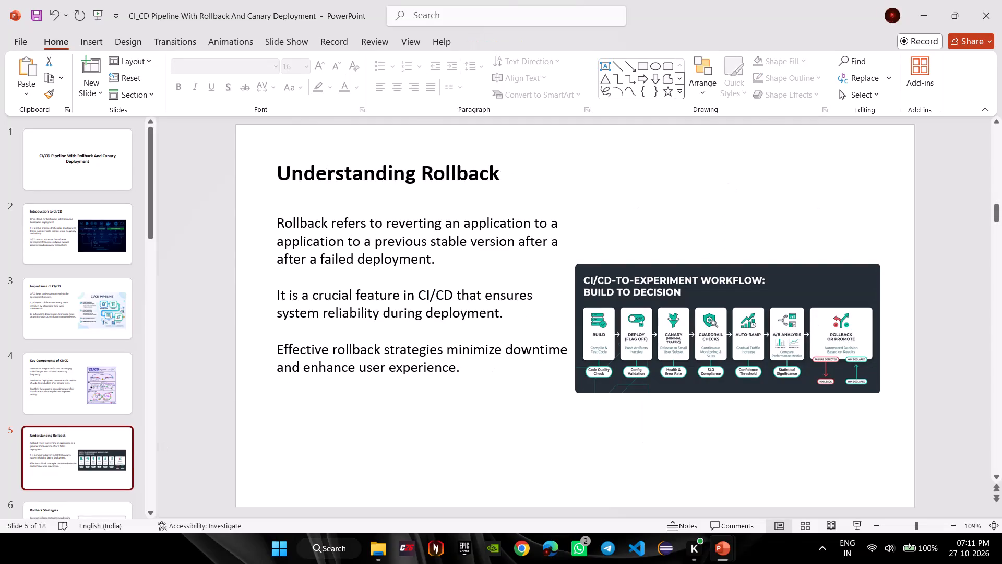
Replace CAD's slide 6 title with "Understanding Rollback" copied from slide 5 of the CI_CD Pipeline presentation.
left_click(353, 174, "ctrl")
key("ctrl+a")
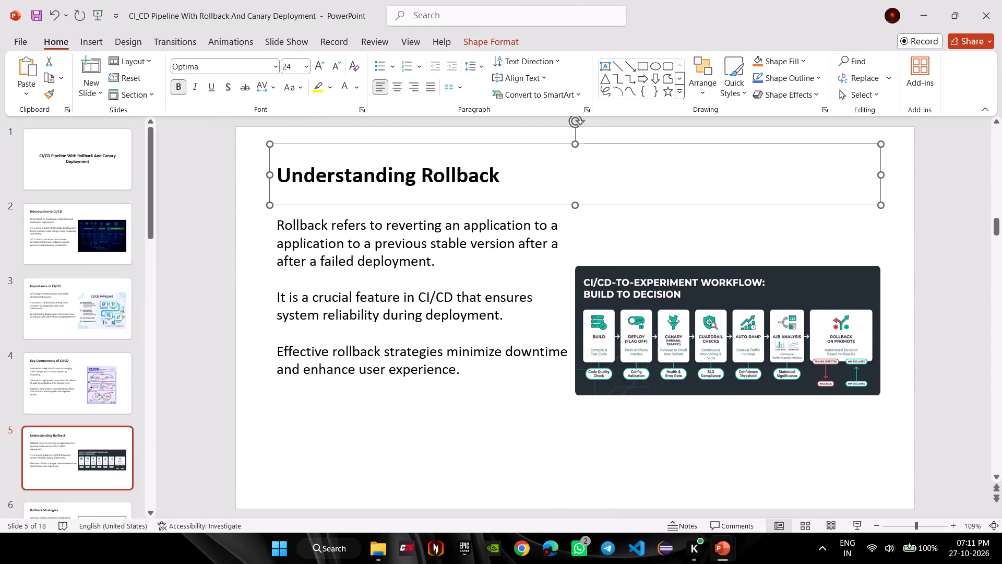
key("ctrl+a")
left_click(598, 343)
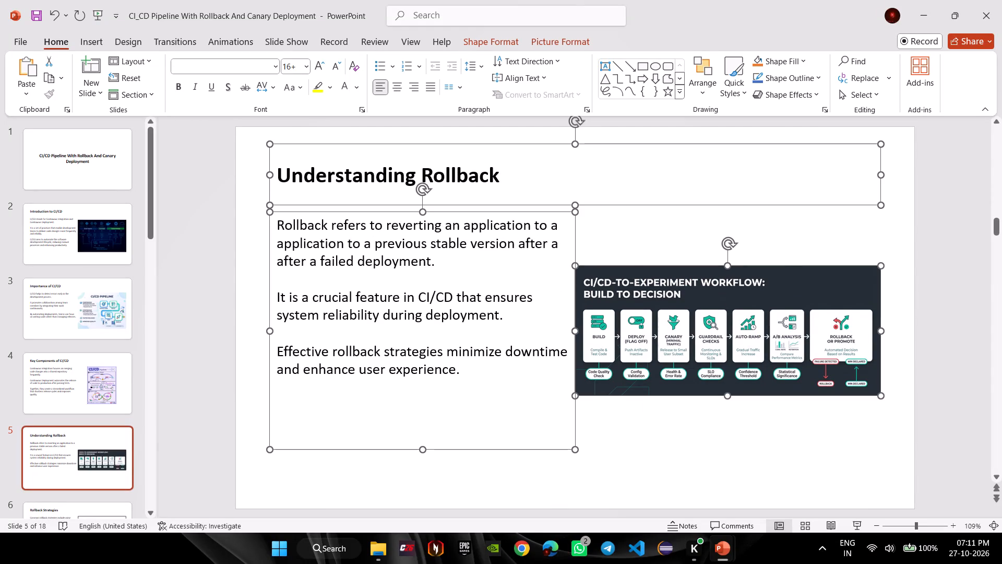
left_click(668, 451)
left_click_drag(668, 451, 278, 160)
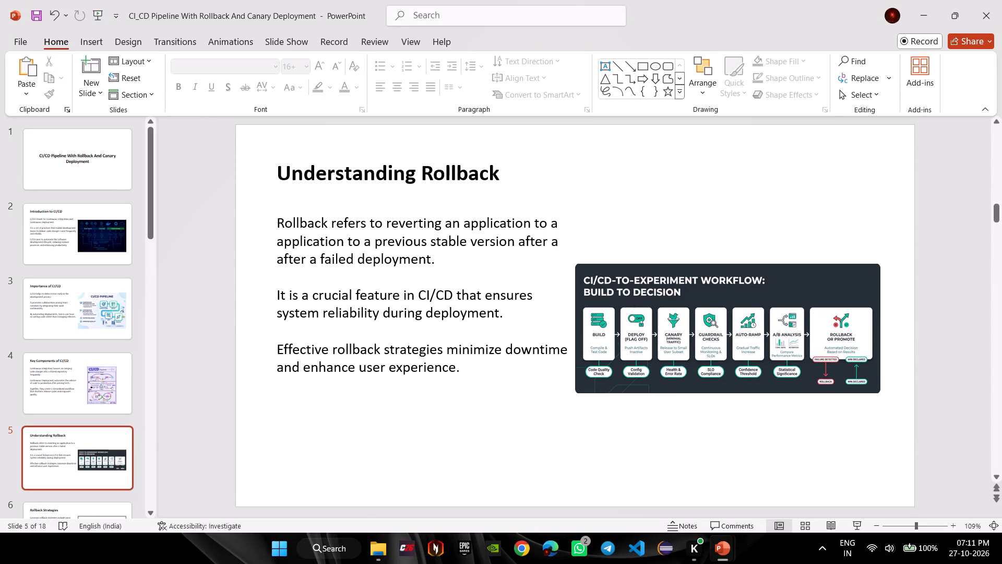
left_click(324, 160)
key("ctrl+a")
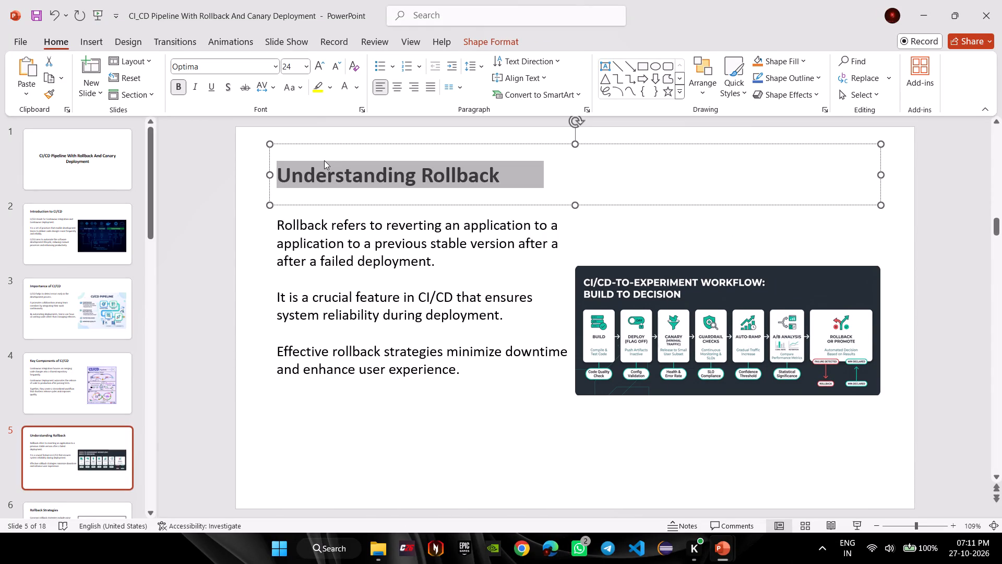
key("ctrl+c")
key("alt+Tab")
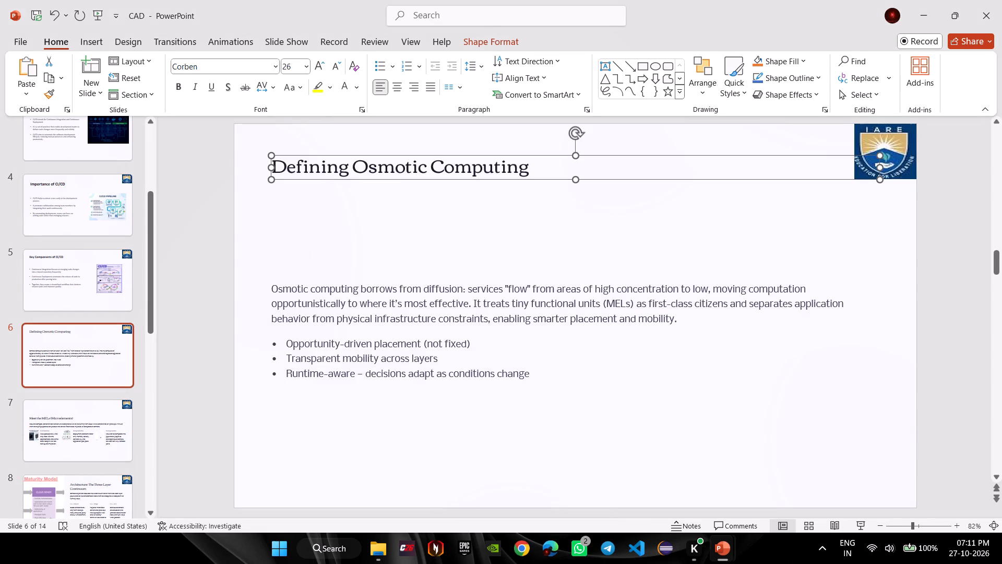
left_click(478, 168)
key("ctrl+a")
key("BackSpace")
key("ctrl+v")
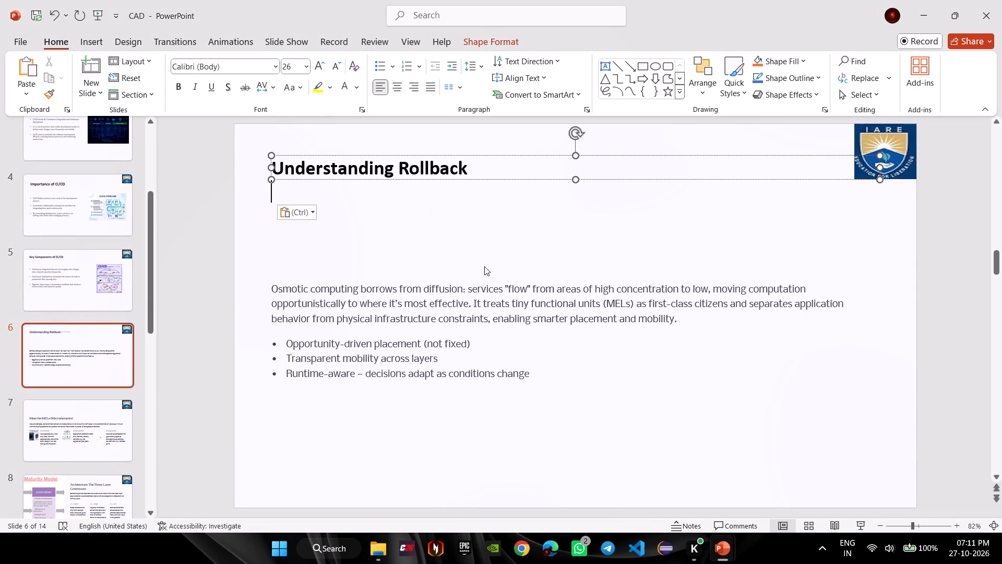
Copy the Understanding Rollback body text from the CI_CD Pipeline presentation, clear CAD slide 6's osmotic computing paragraph, and replace its bulleted list with the copied text.
key("alt+Tab")
left_click(437, 305)
key("ctrl+a")
key("ctrl+c")
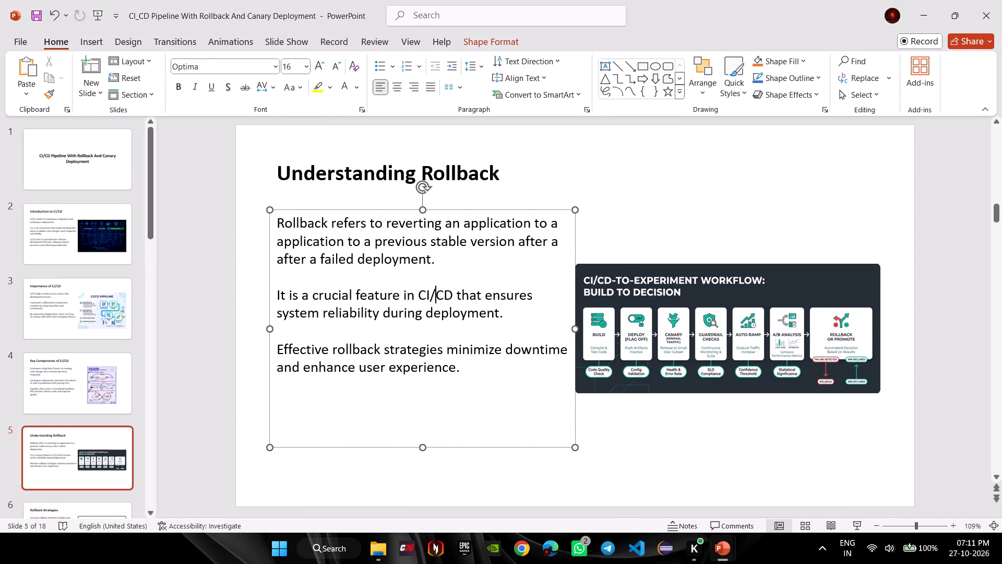
key("ctrl+a")
key("ctrl+c")
key("alt+Tab")
left_click(437, 305)
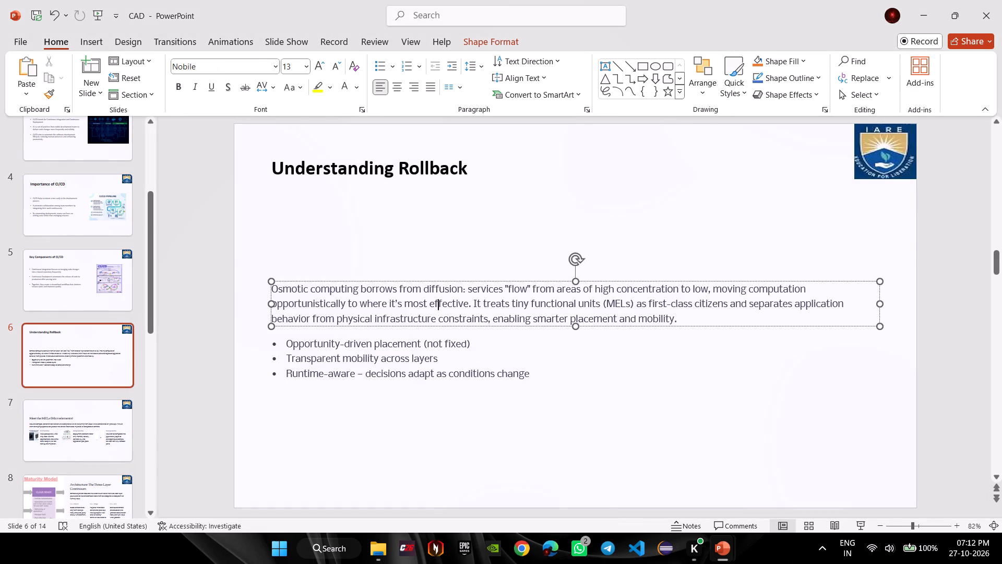
key("ctrl+a")
key("BackSpace")
left_click(402, 376)
key("ctrl+a")
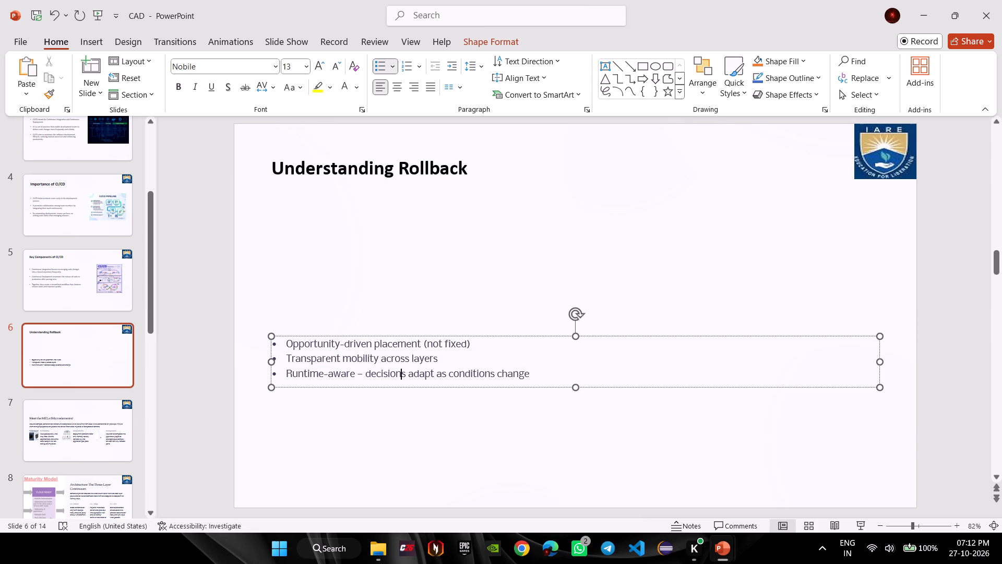
key("ctrl+a")
key("BackSpace")
key("ctrl+v")
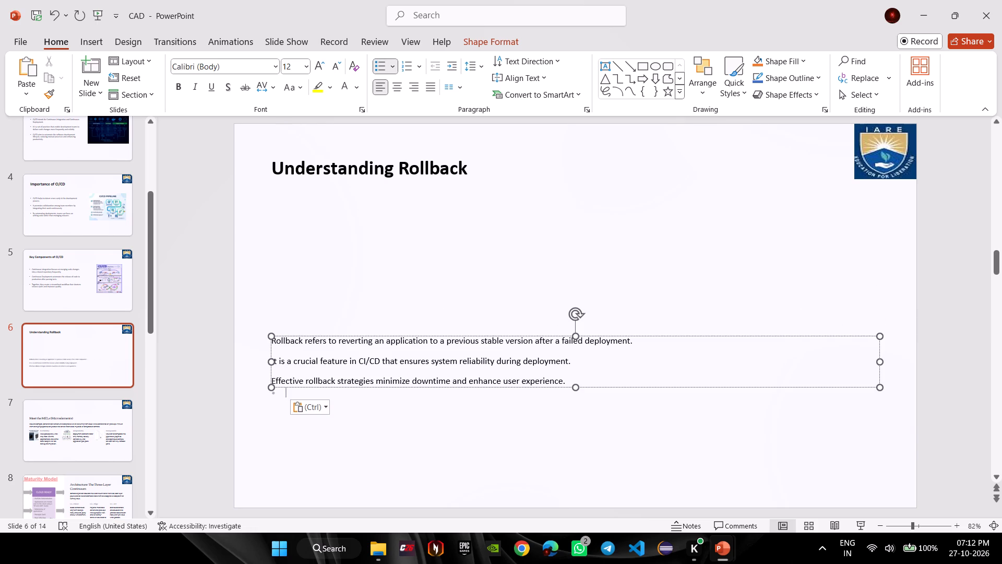
Check the font and size of the body text on slides 5 and 4 of CAD.
left_click(56, 279)
double_click(321, 284)
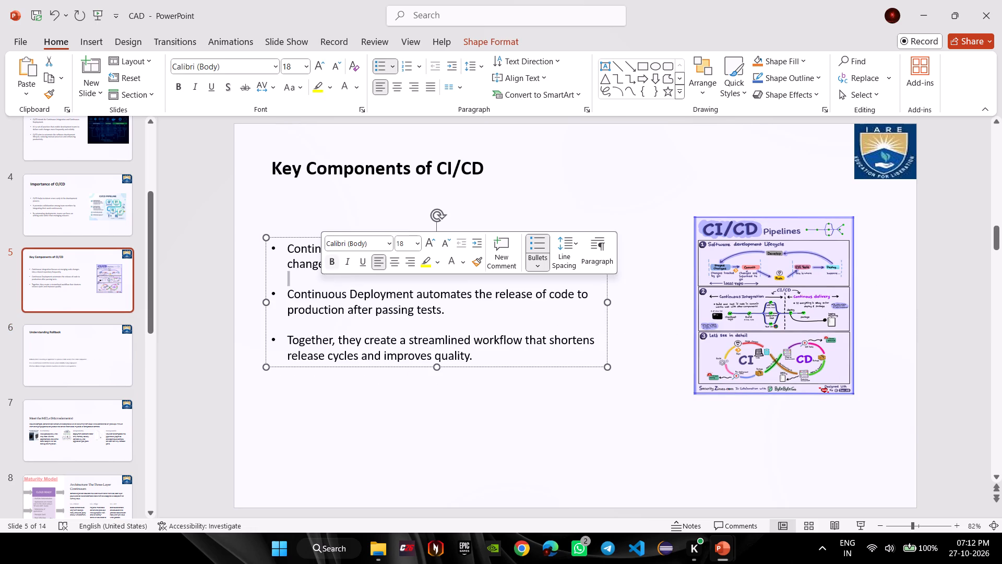
double_click(296, 248)
left_click(94, 212)
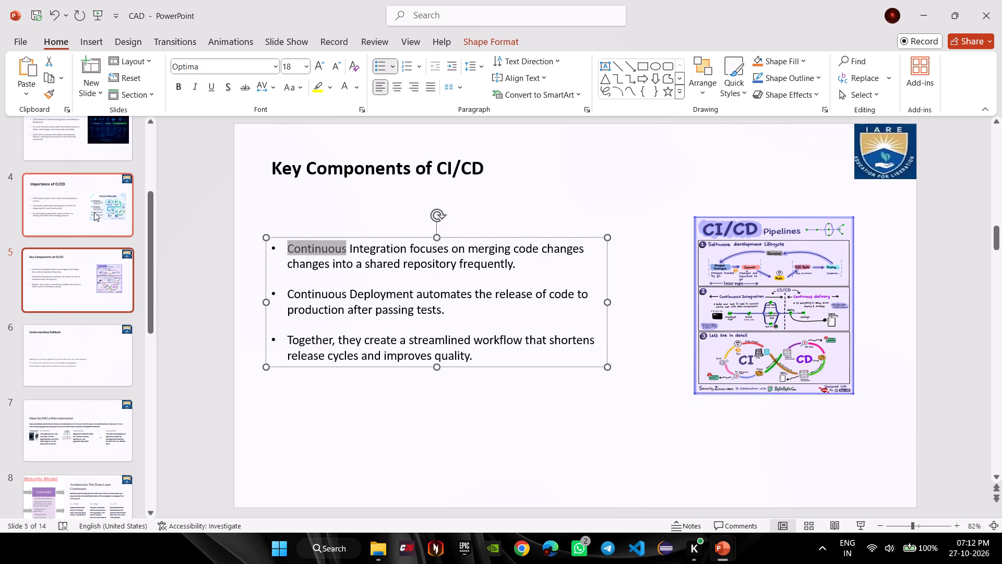
double_click(346, 288)
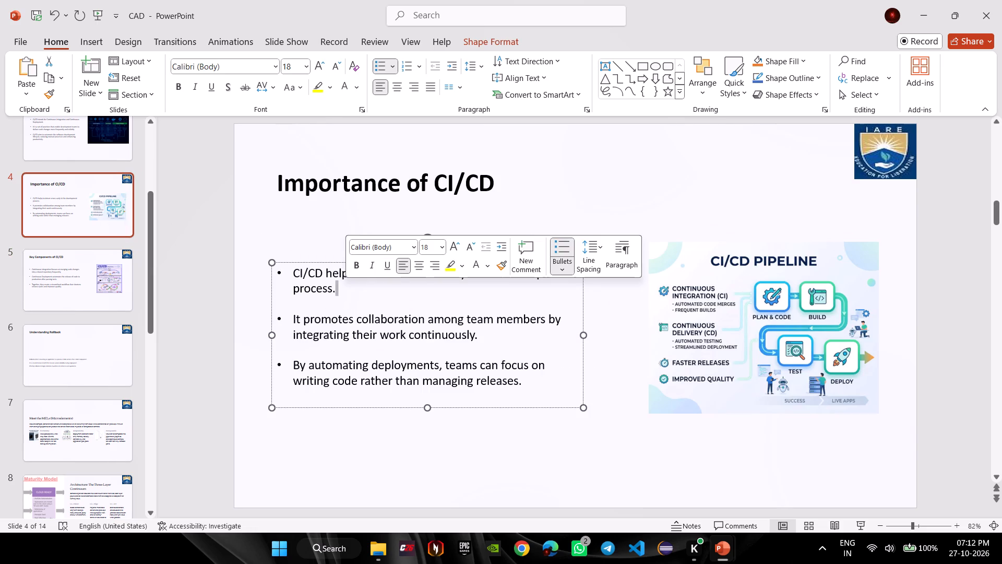
Move slide 4's bulleted text box up, aligning its top with the CI/CD Pipeline picture's top.
left_click(326, 305)
left_click_drag(454, 260, 452, 237)
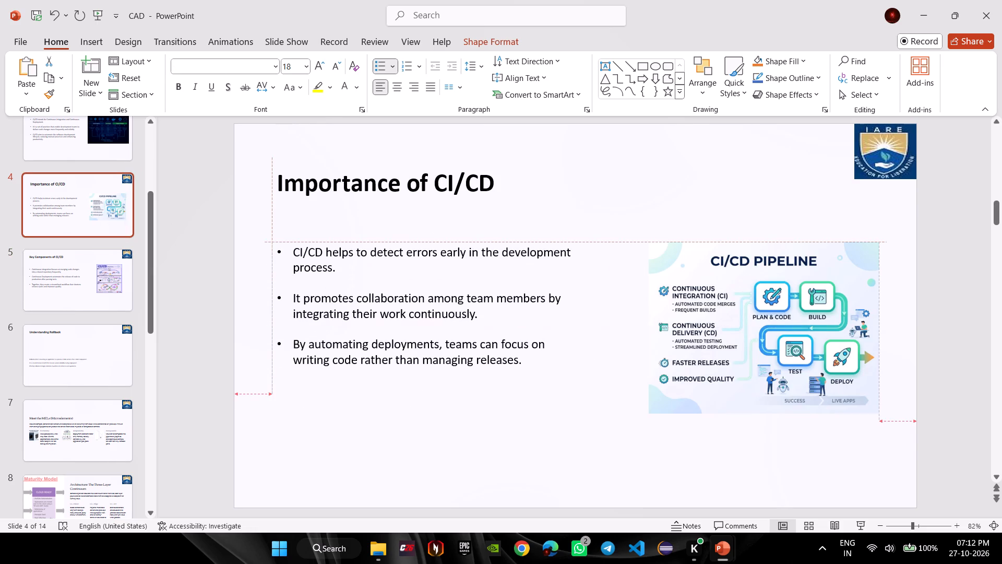
left_click_drag(452, 237, 451, 235)
Delete the pasted rollback text from the lower text box on slide 6.
left_click(67, 297)
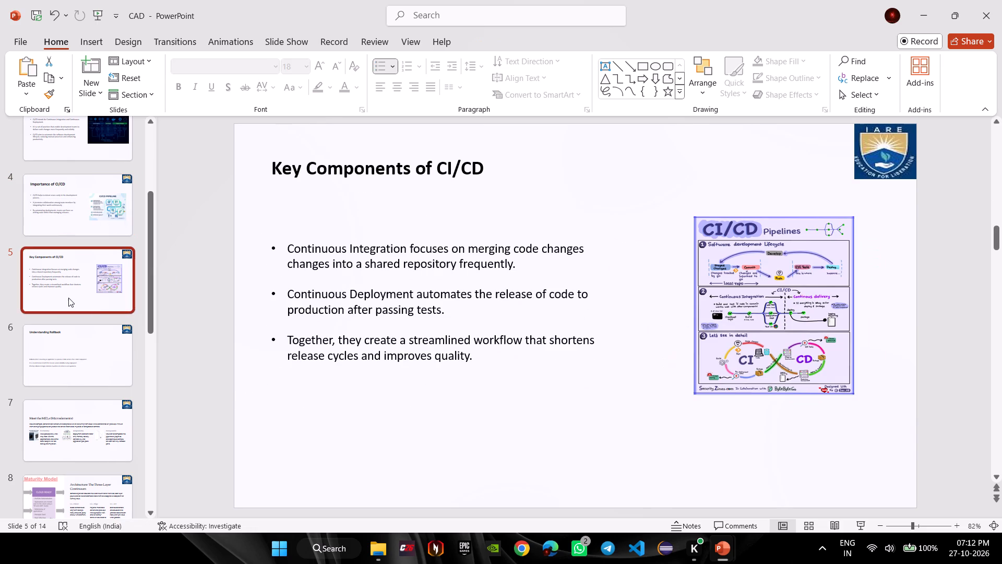
left_click(76, 378)
left_click(284, 360)
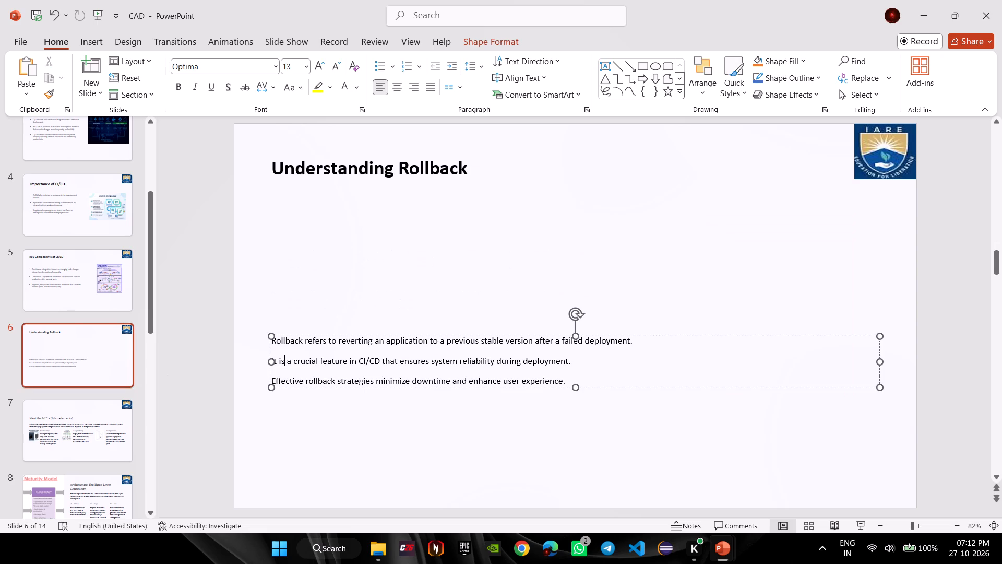
left_click(284, 360)
key("ctrl+a")
key("BackSpace")
Copy the rollback body text again from the CI_CD Pipeline presentation and paste it into the empty upper text box on CAD's slide 6.
key("alt+Tab")
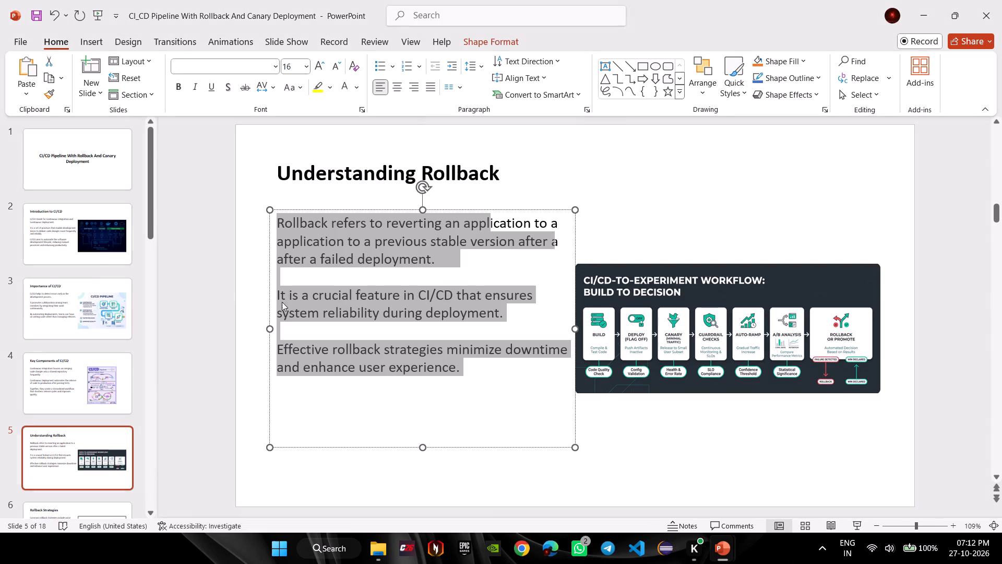
key("ctrl+c")
key("alt+Tab")
left_click(385, 262)
key("ctrl+v")
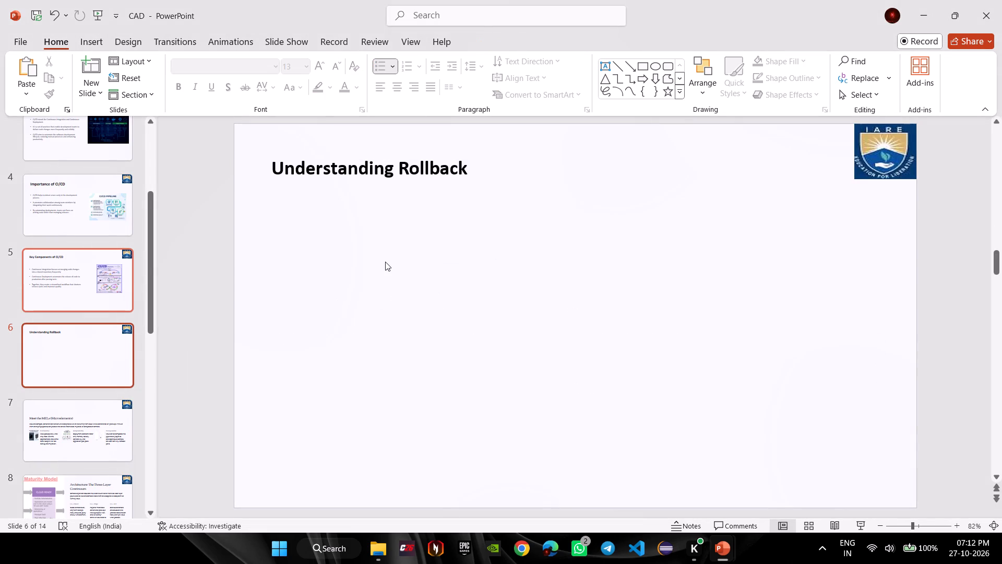
left_click(508, 324)
left_click(508, 324)
key("ctrl+v")
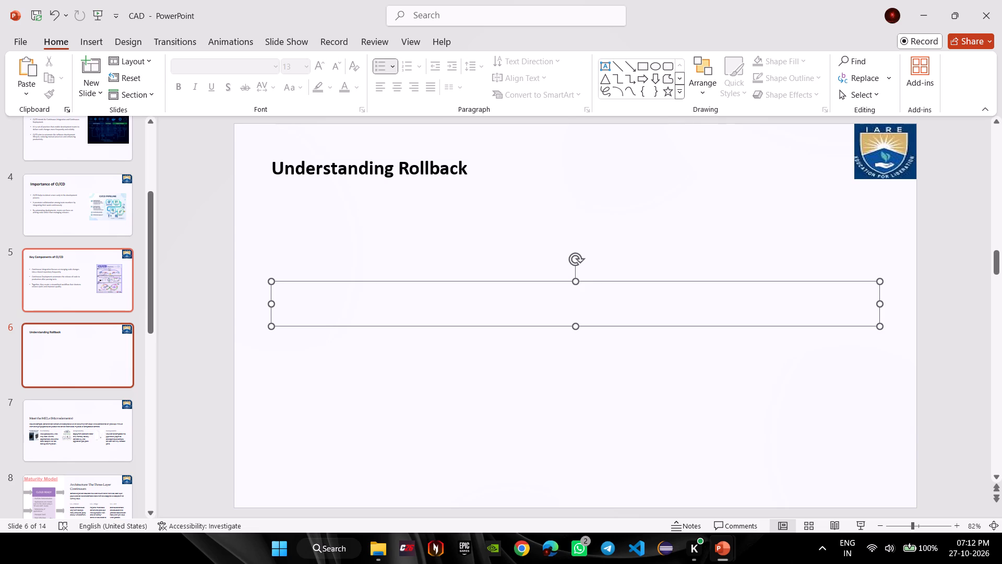
Set the font size of all the rollback body text on slide 6 to 18.
left_click_drag(558, 319, 320, 286)
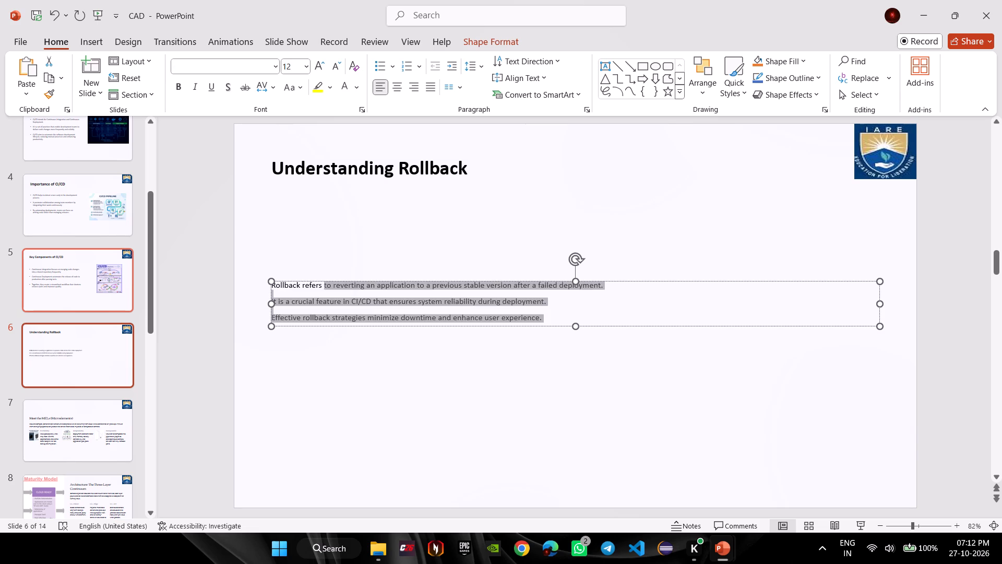
left_click_drag(320, 286, 273, 281)
left_click(359, 242)
key("BackSpace")
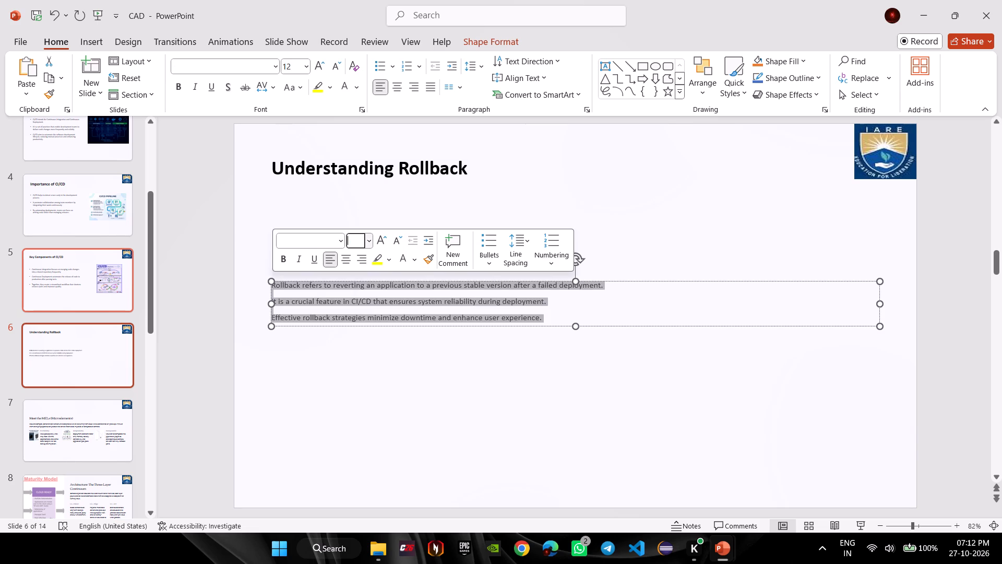
key("BackSpace")
type("18")
key("Return")
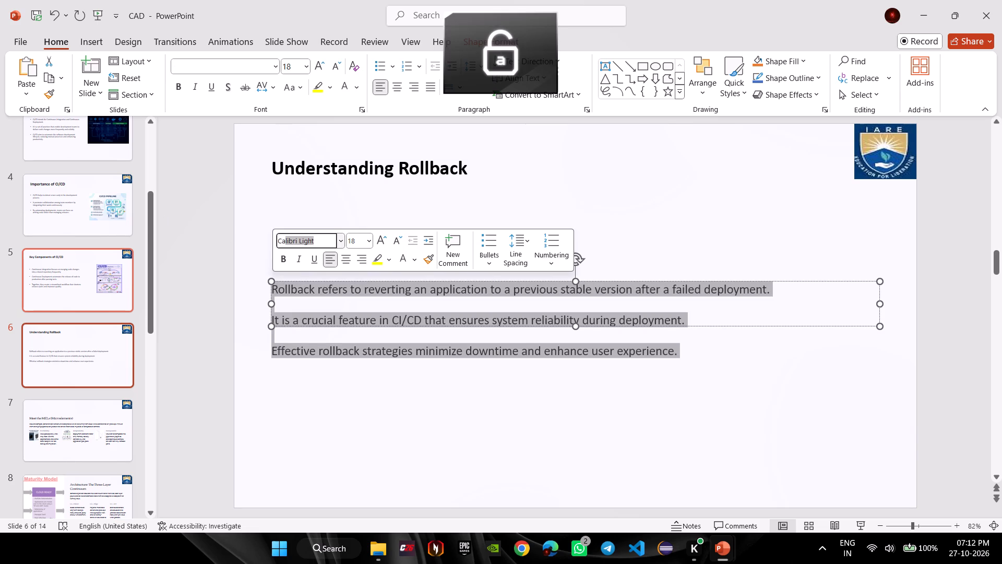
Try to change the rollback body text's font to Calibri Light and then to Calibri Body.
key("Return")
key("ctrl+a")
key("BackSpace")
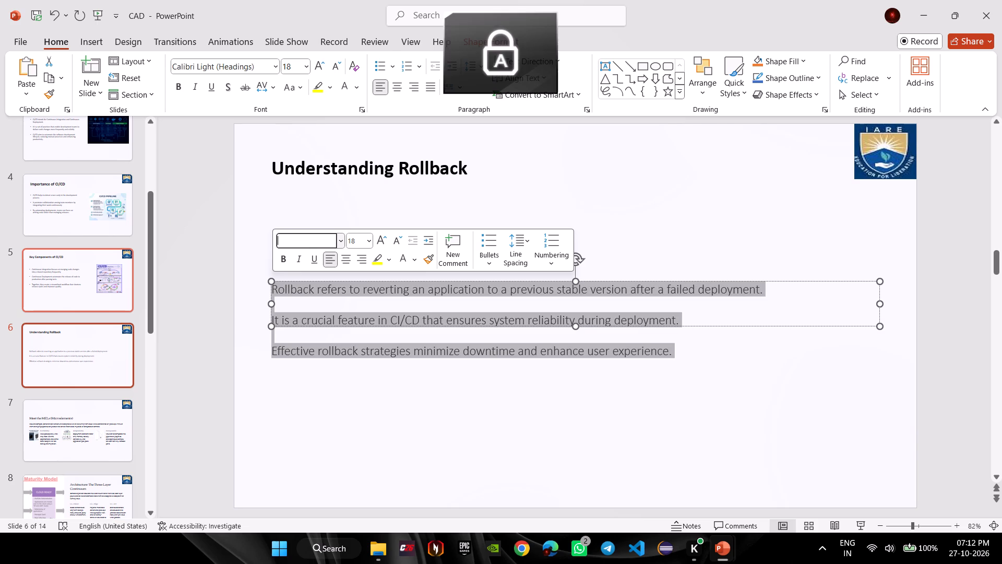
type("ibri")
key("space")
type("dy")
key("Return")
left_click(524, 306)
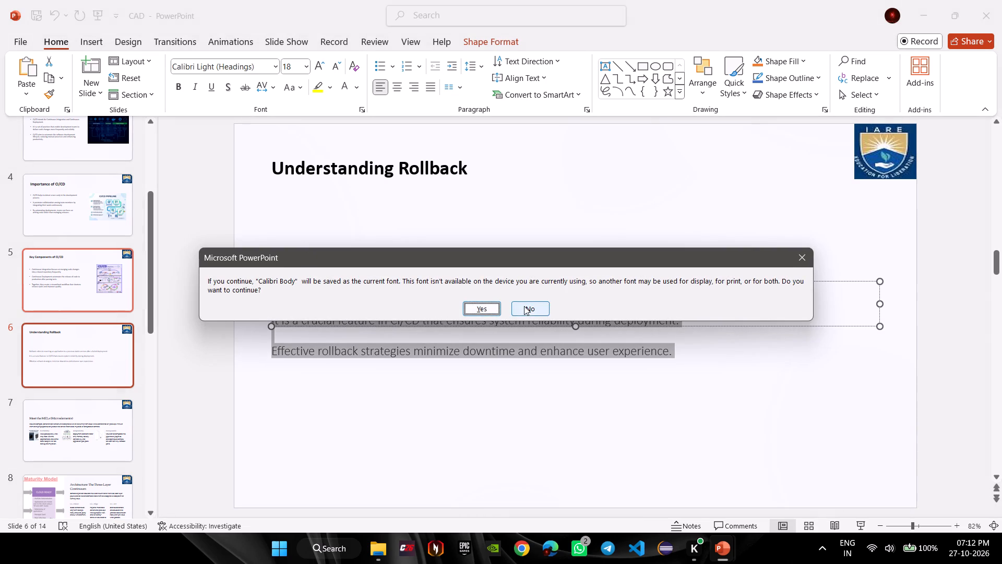
Set the rollback body text's font on slide 6 to Optima, matching the body text on slide 5.
left_click(111, 294)
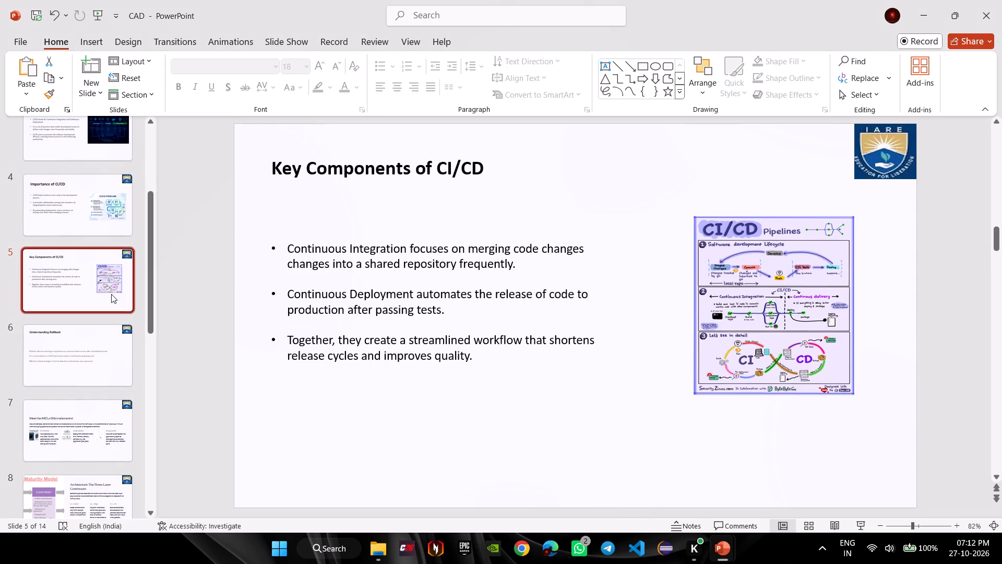
double_click(327, 266)
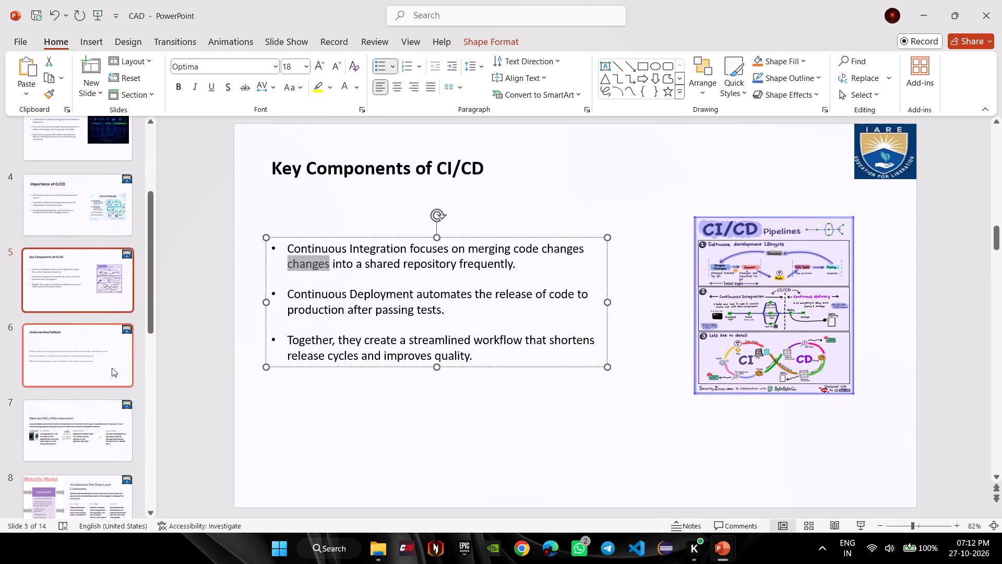
left_click(109, 372)
left_click(373, 316)
key("ctrl+a")
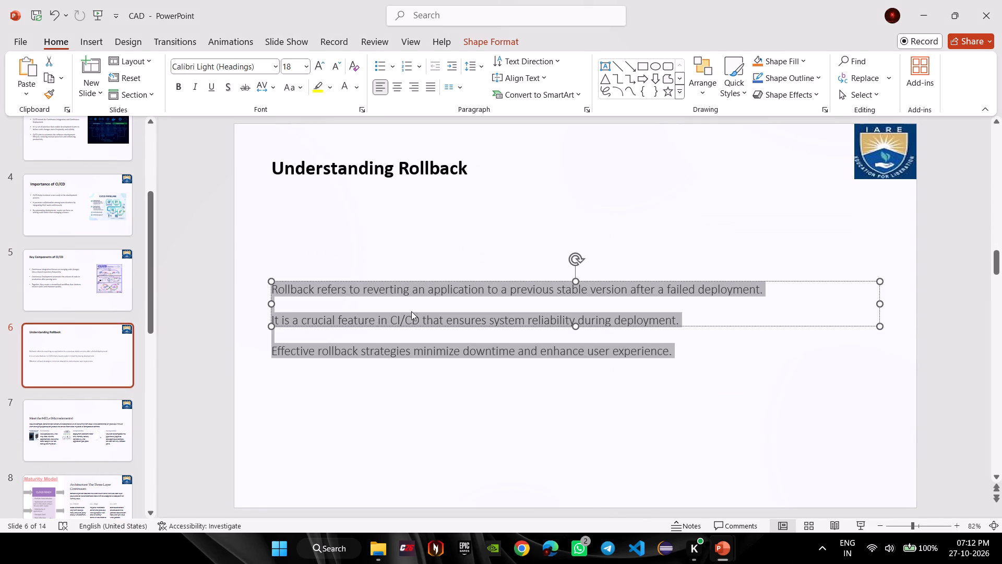
left_click(257, 72)
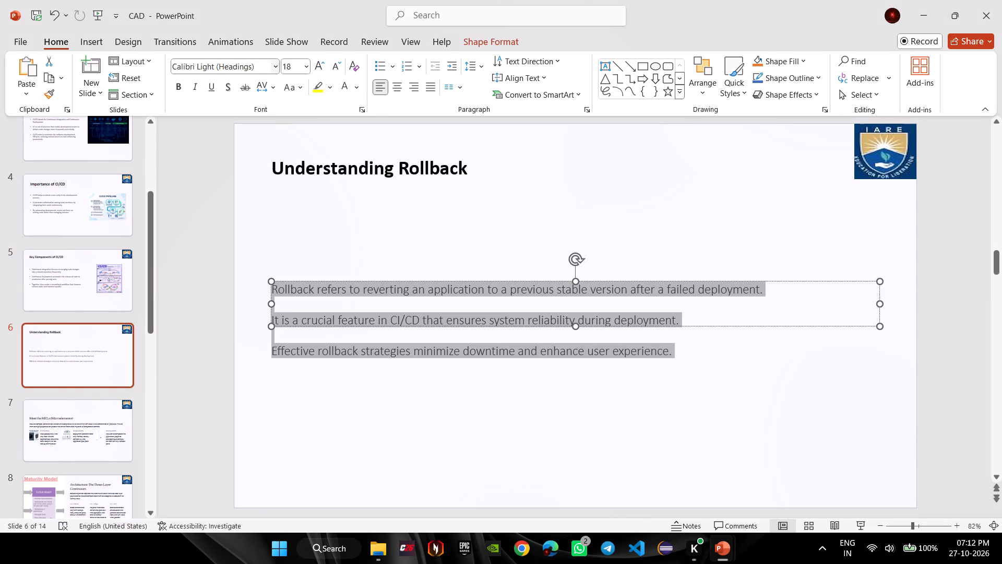
left_click(257, 62)
key("BackSpace")
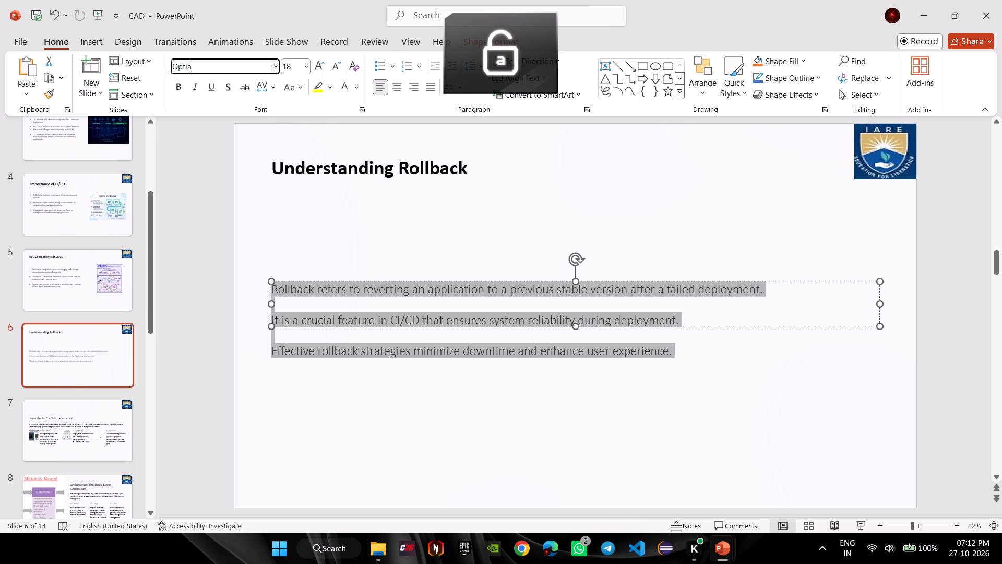
key("BackSpace")
type("ma")
key("Return")
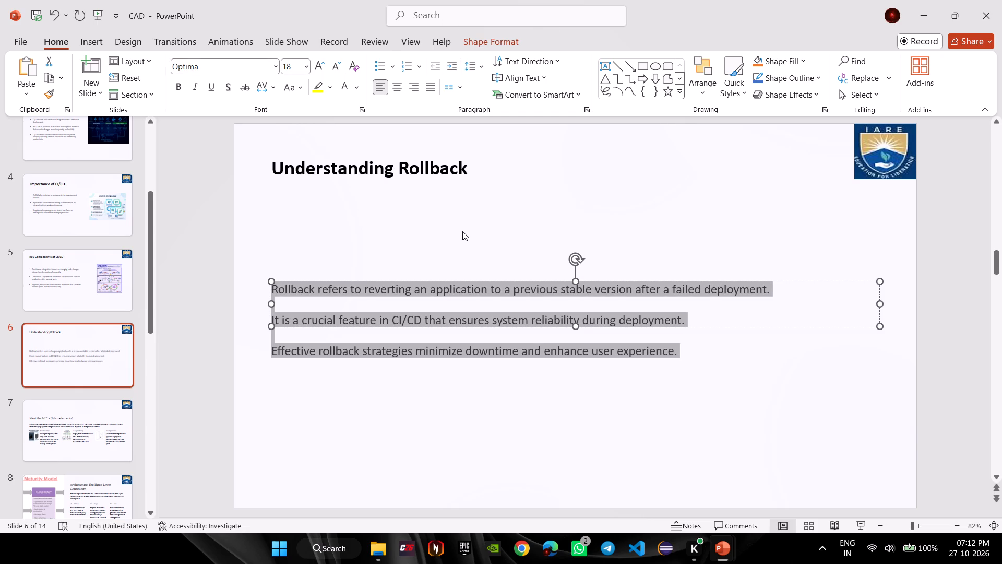
Format the rollback paragraphs on slide 6 as a bulleted list.
left_click(384, 71)
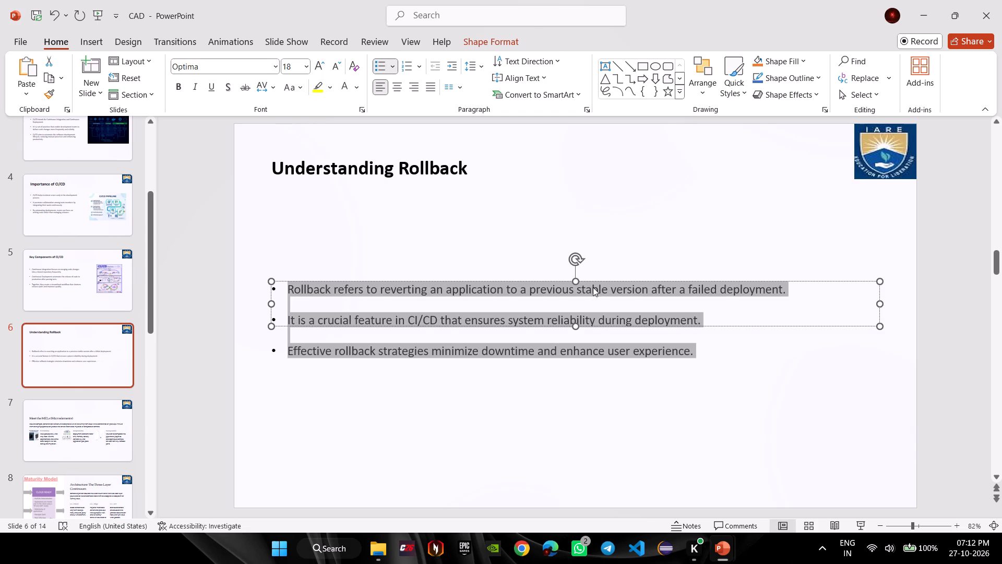
Narrow slide 6's bulleted text box from its right edge, leaving free space on the right of the slide.
left_click_drag(882, 305, 673, 336)
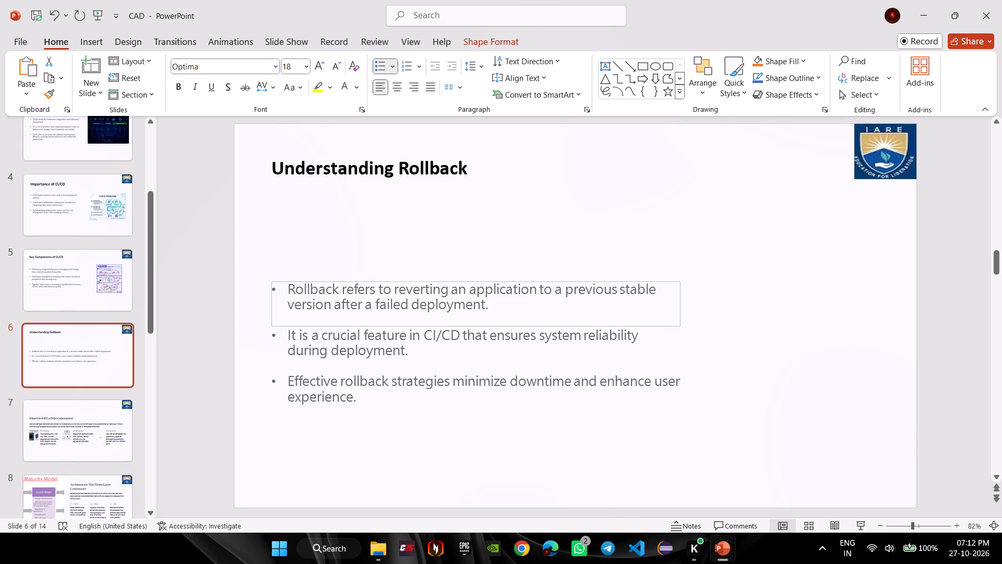
left_click_drag(673, 336, 672, 335)
left_click(776, 372)
left_click(512, 330)
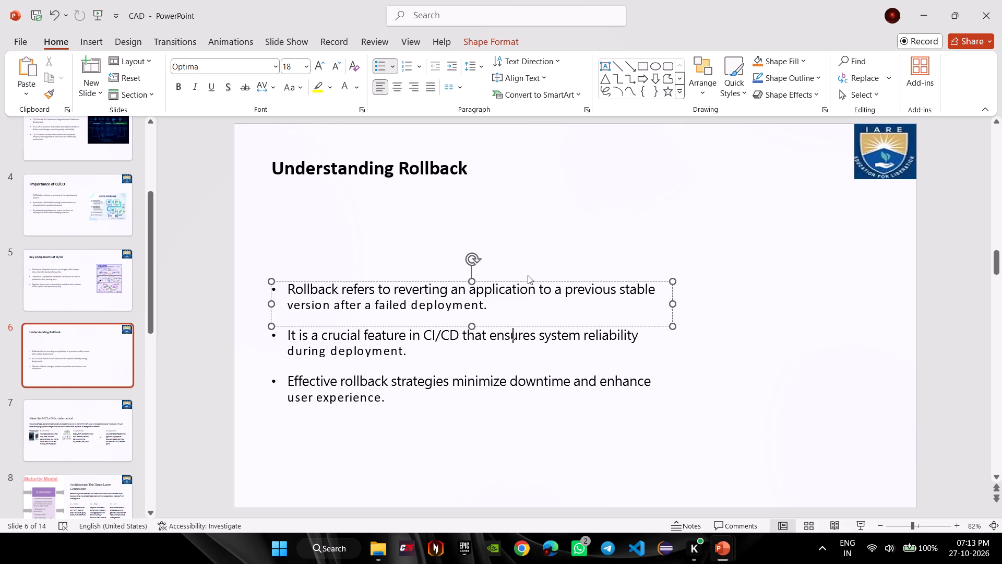
left_click(515, 363)
left_click(425, 416)
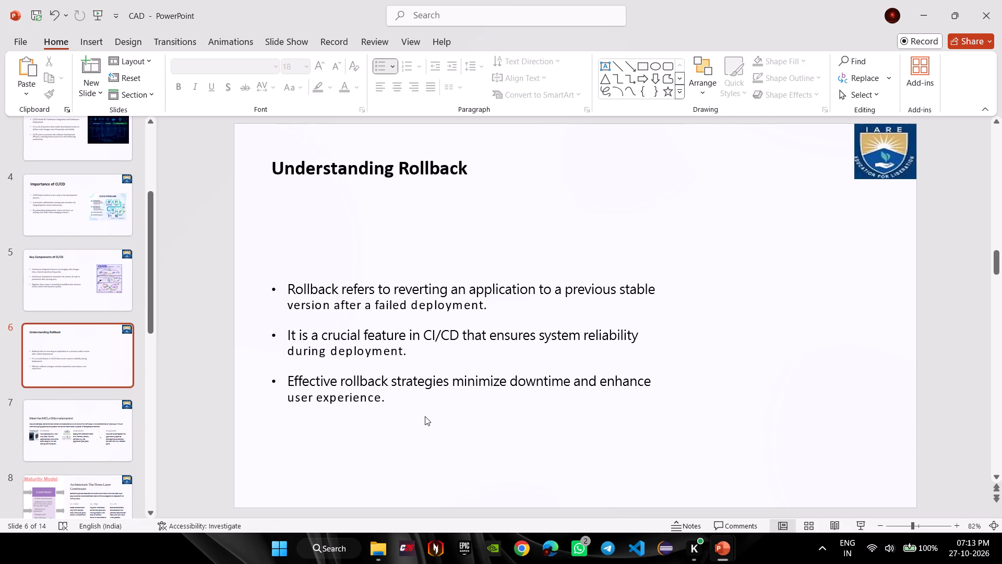
Move the bulleted rollback text box on slide 6 up, closer to the Understanding Rollback title.
left_click(397, 320, "ctrl")
key("ctrl+a")
key("ctrl+a")
key("ctrl+a")
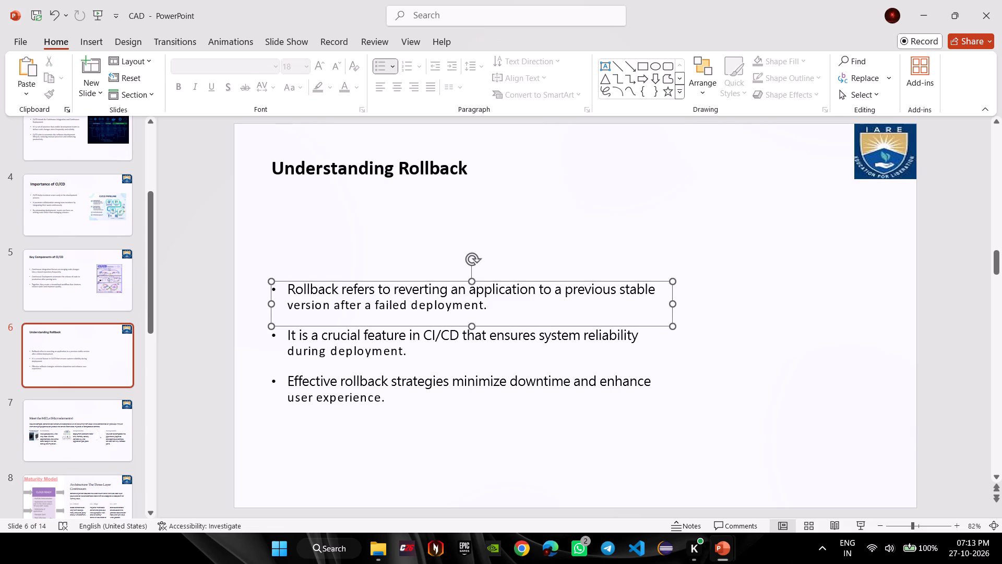
key("ctrl+a")
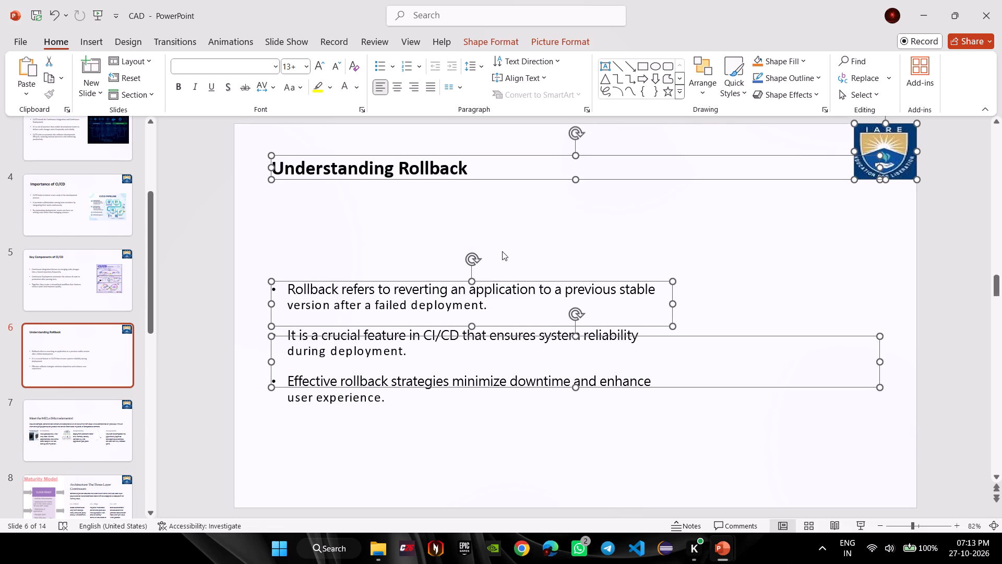
left_click(502, 251)
key("ctrl+a")
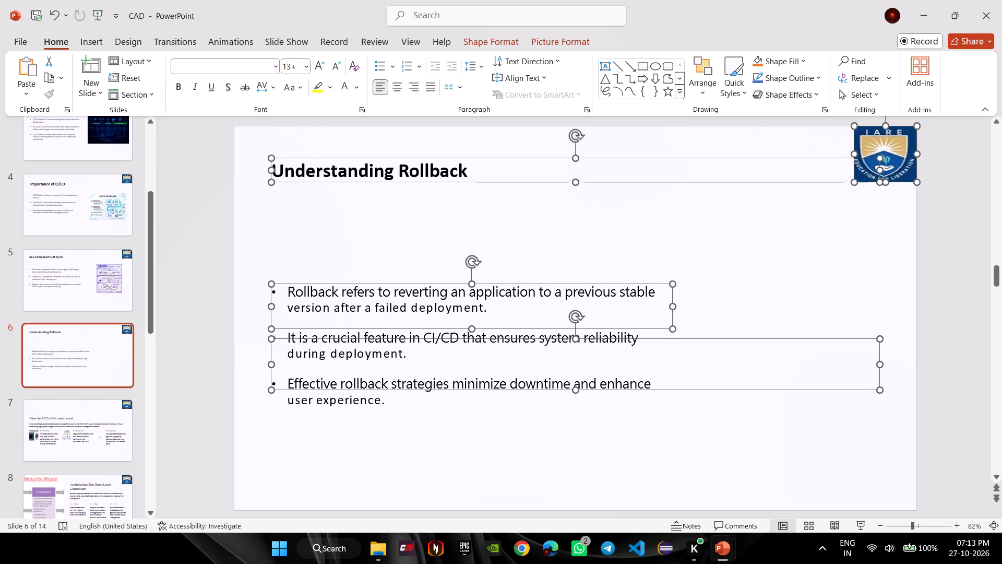
left_click(458, 309)
key("ctrl+a")
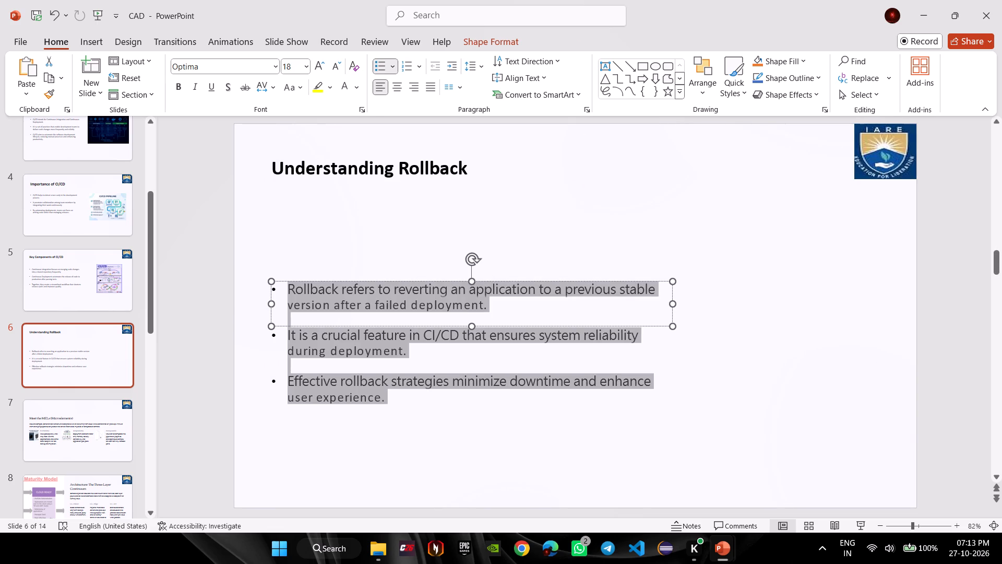
left_click_drag(489, 280, 486, 232)
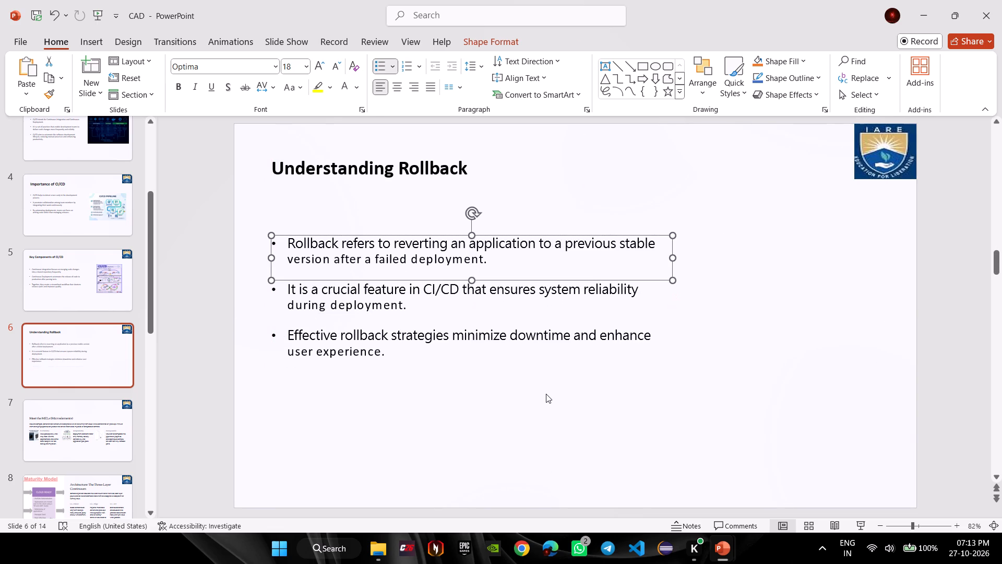
left_click(546, 394)
Copy the CI/CD-to-Experiment Workflow picture from the CI_CD Pipeline presentation's Understanding Rollback slide onto slide 6 of the CAD presentation.
key("alt+Tab")
left_click(689, 343)
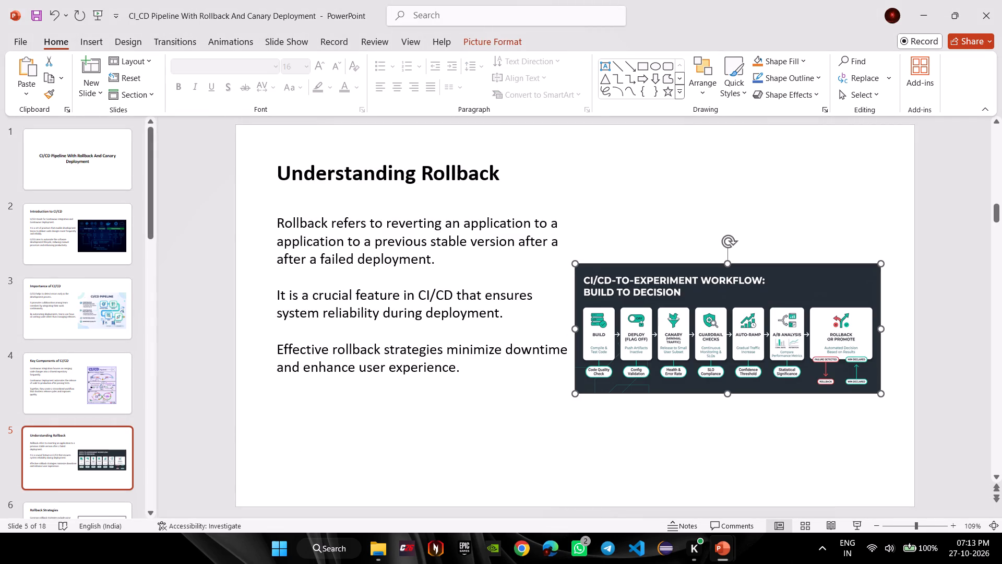
key("ctrl+c")
key("alt+Tab")
left_click(721, 287)
key("ctrl+v")
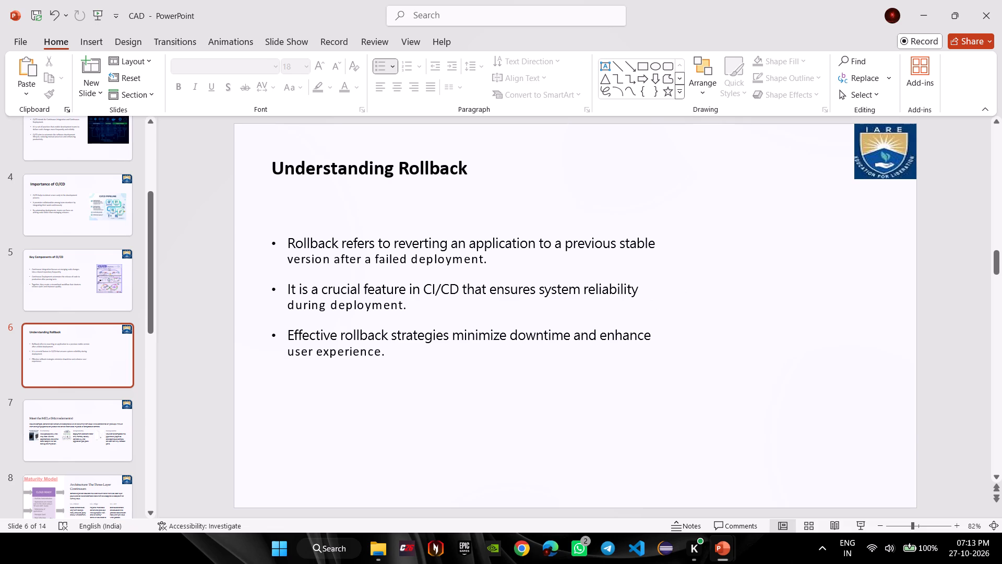
key("alt+Tab")
key("alt+Tab")
left_click(767, 309)
key("ctrl+v")
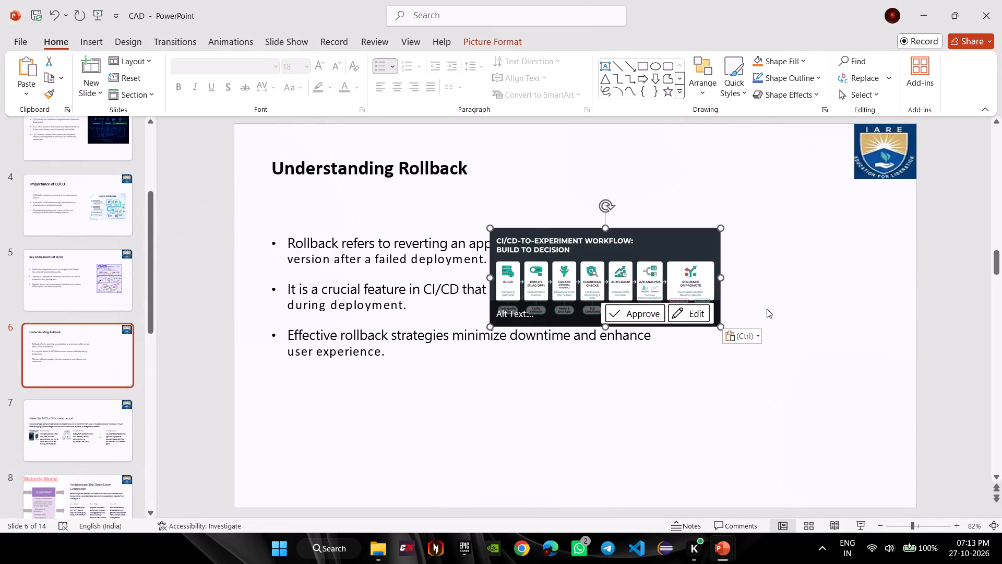
Place the workflow picture in the free space to the right of slide 6's bulleted text.
left_click_drag(646, 275, 833, 285)
left_click(738, 387)
left_click(569, 479)
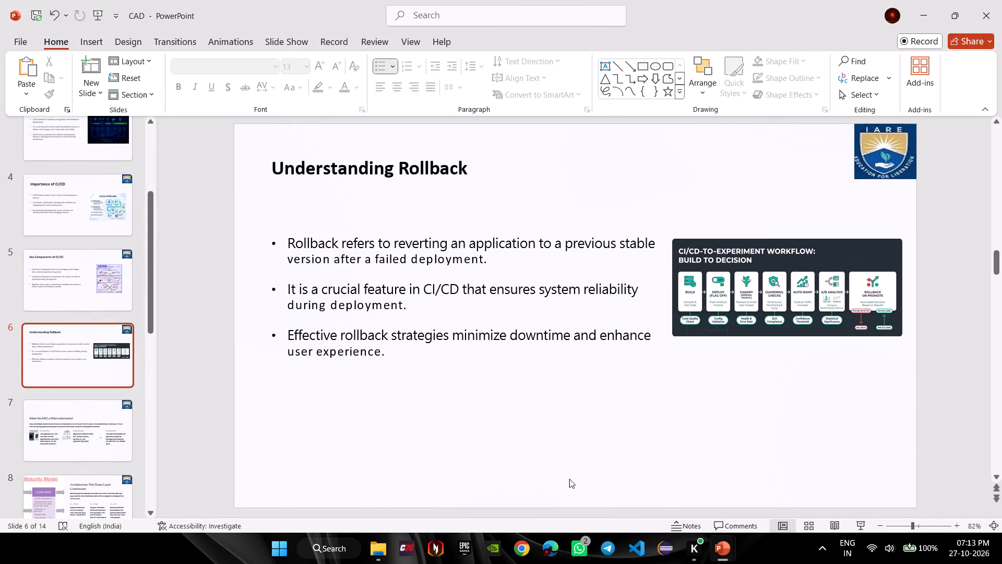
Move the Meet the MELs (Microelements) title on slide 7 up to the top of the slide, level with the logo.
left_click(50, 425)
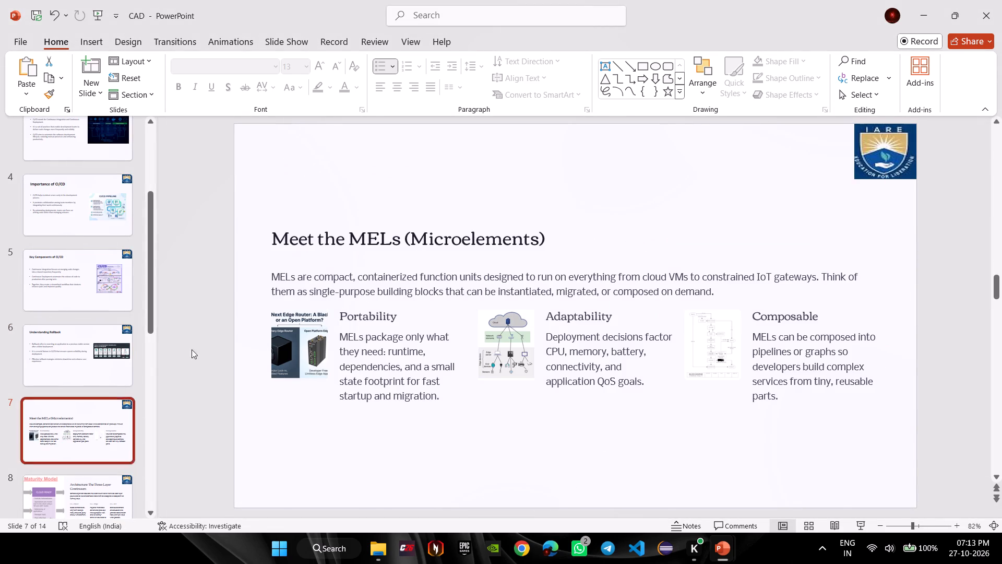
left_click(389, 244)
left_click(542, 238)
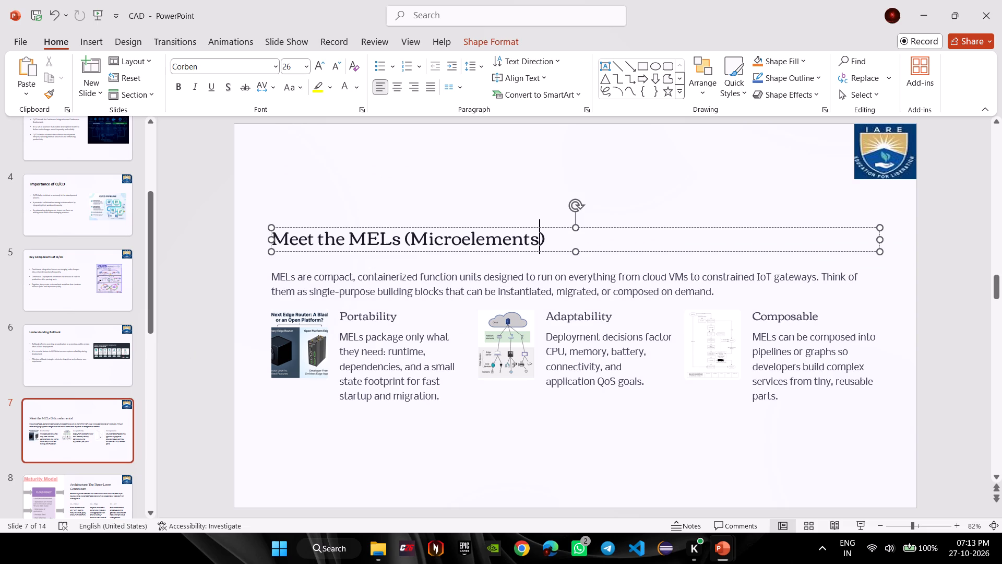
left_click_drag(592, 226, 594, 149)
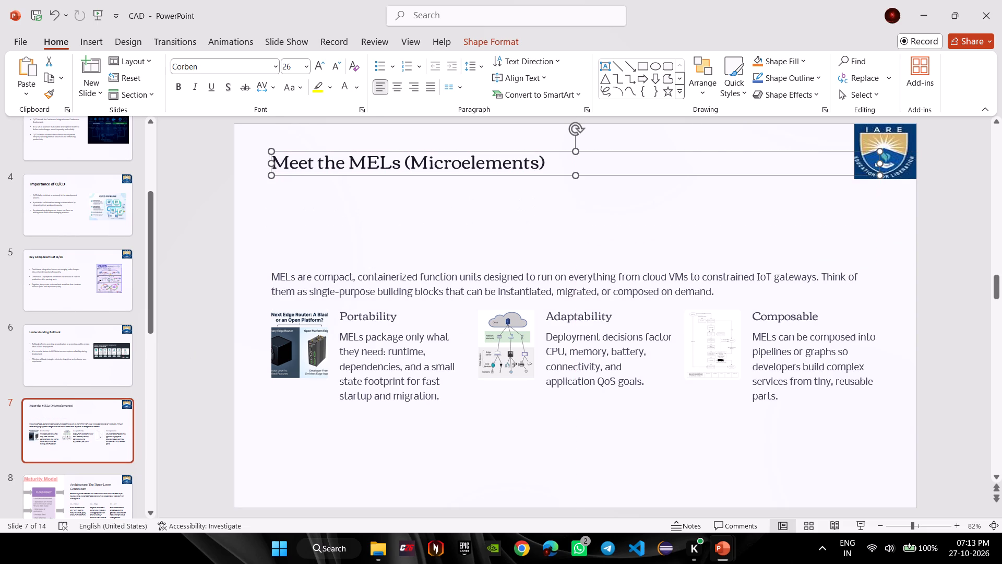
Replace slide 7's title with the Rollback Strategies title copied from slide 6 of the CI_CD Pipeline presentation.
left_click(511, 161)
key("alt+Tab")
scroll(97, 422, "down", 1)
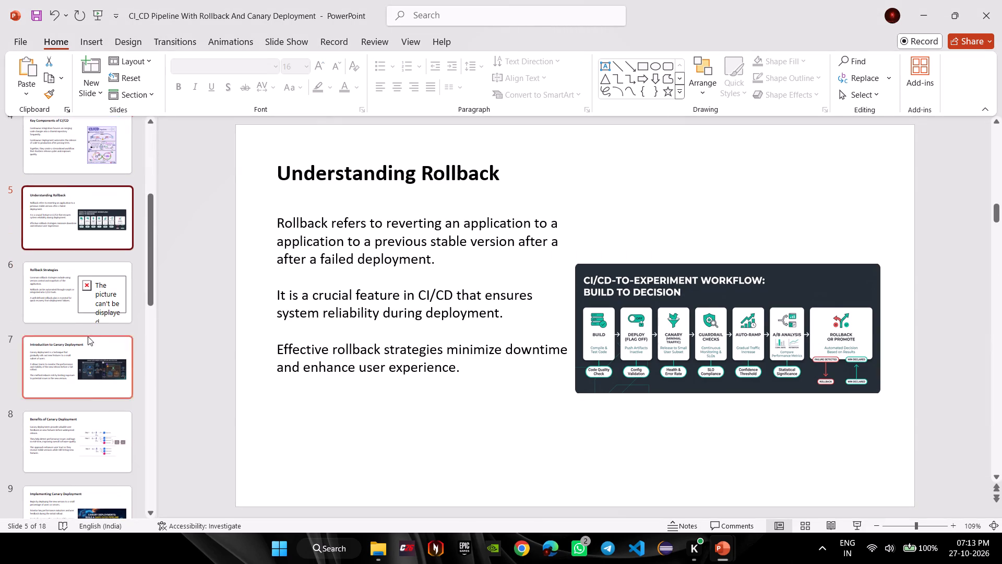
left_click(97, 305)
left_click(377, 183)
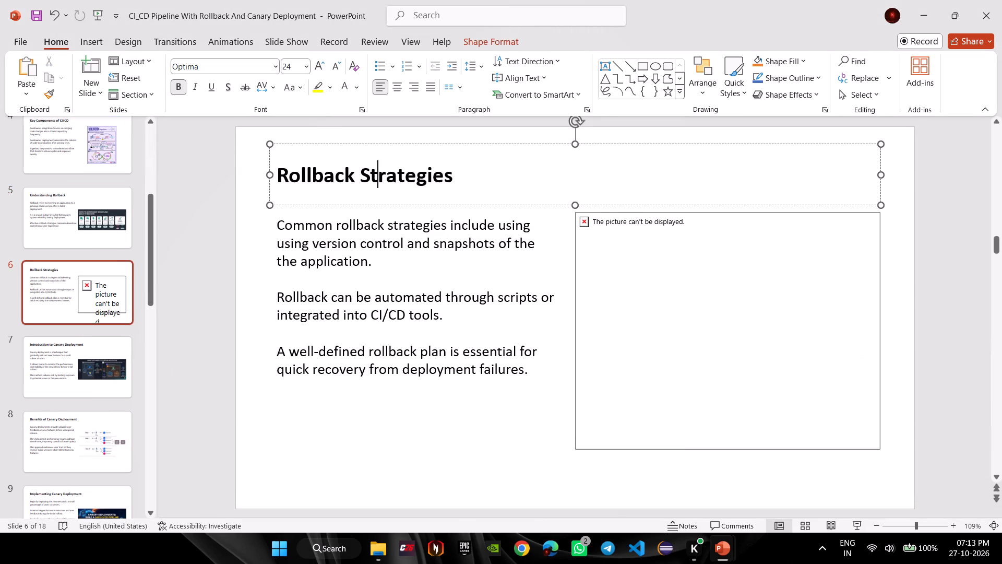
key("ctrl+a")
key("ctrl+c")
key("alt+Tab")
key("ctrl+a")
key("BackSpace")
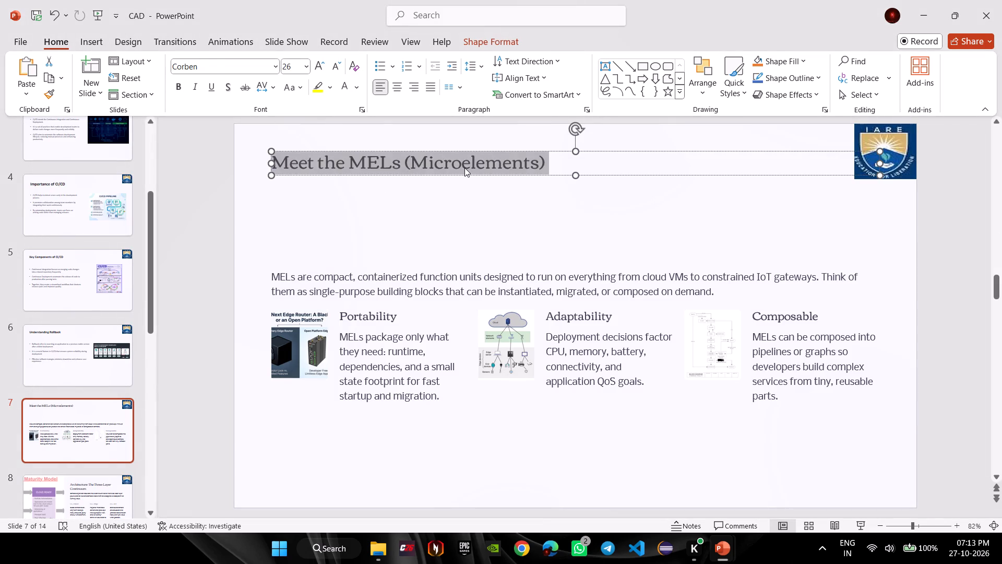
key("ctrl+v")
Delete the Portability and Adaptability text columns and all three small pictures from slide 7.
left_click(452, 305)
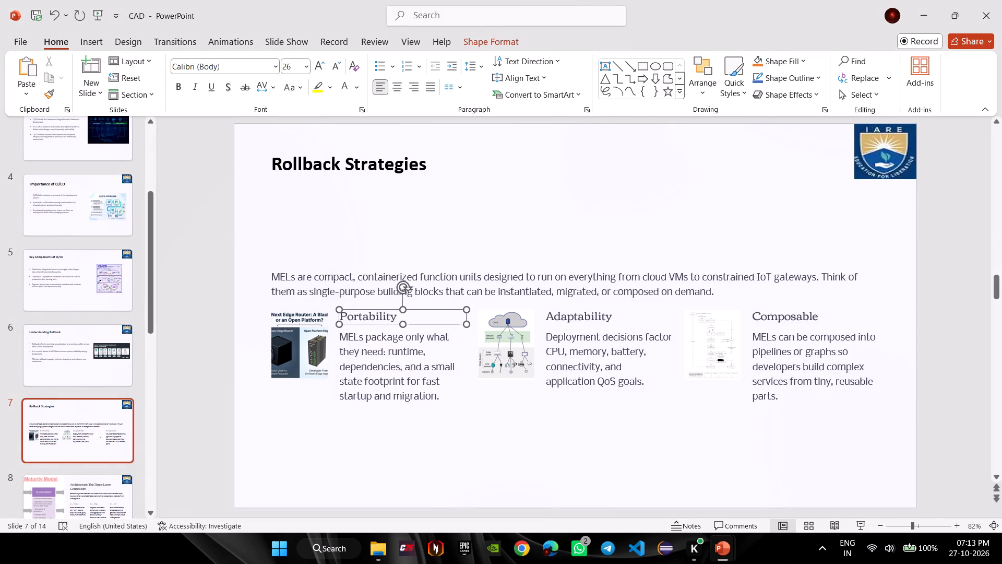
left_click_drag(263, 277, 737, 406)
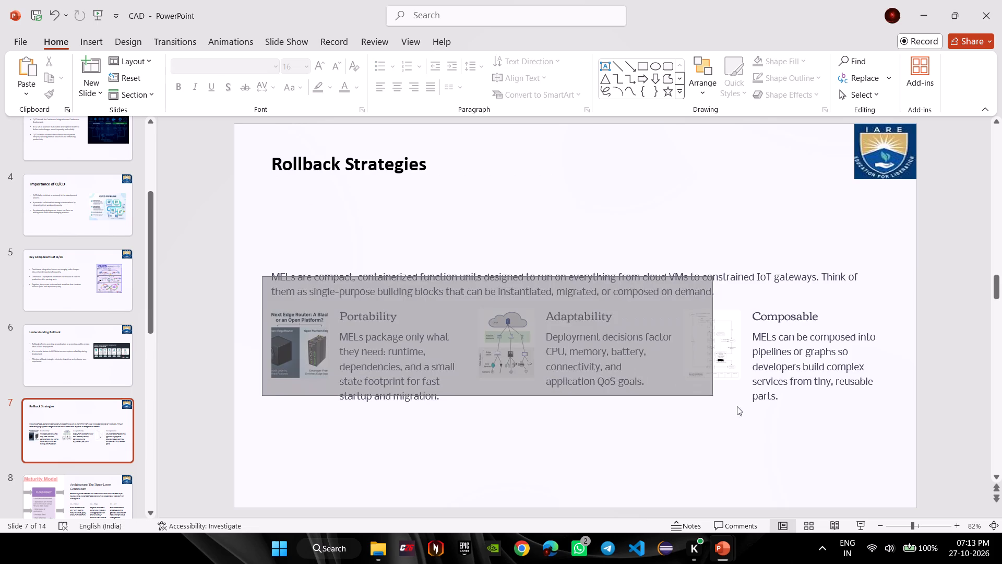
left_click_drag(737, 406, 769, 413)
key("BackSpace")
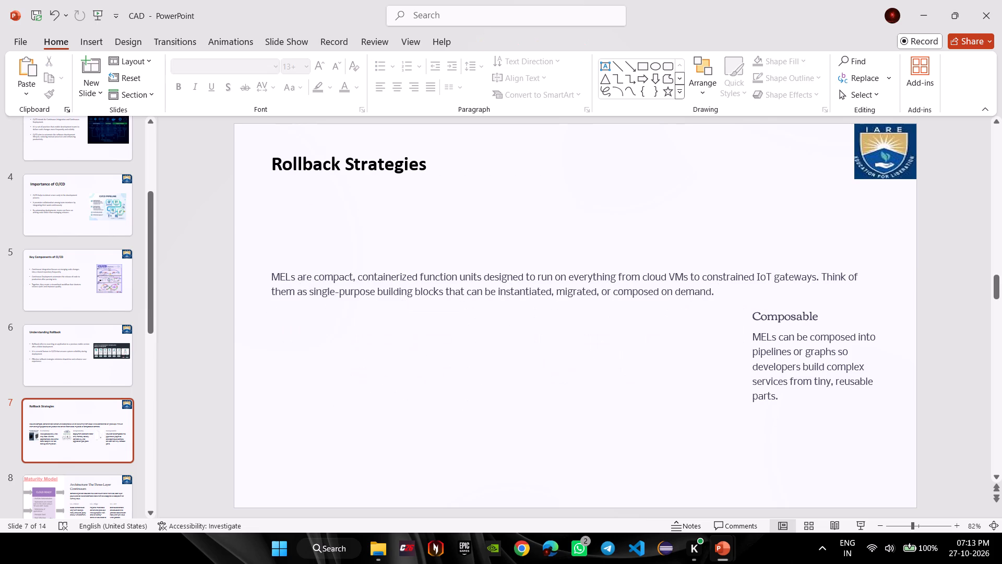
Clear the remaining MEL content from slide 7: the Composable description, the introductory paragraph and the Composable heading.
left_click_drag(868, 428, 276, 238)
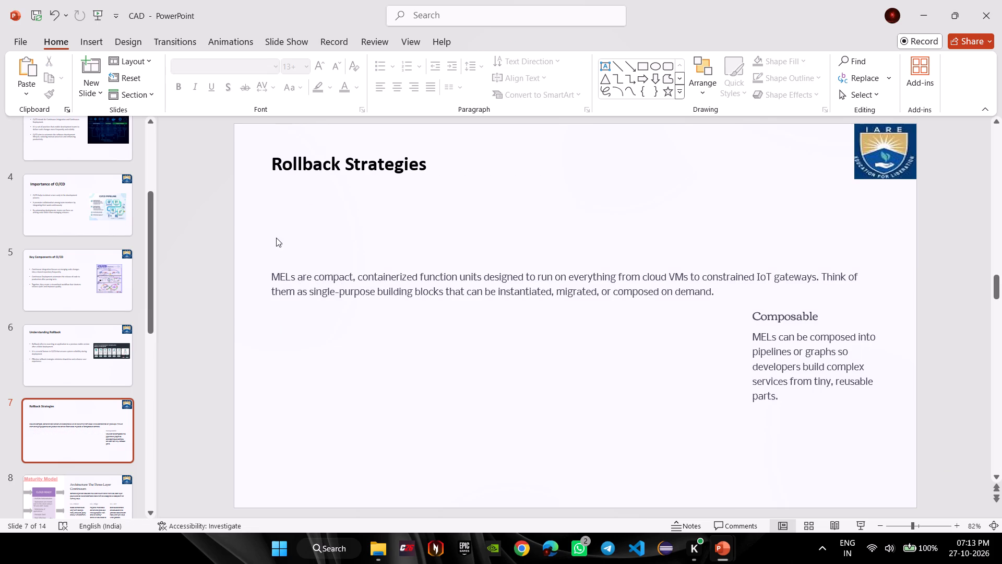
left_click_drag(881, 347, 511, 258)
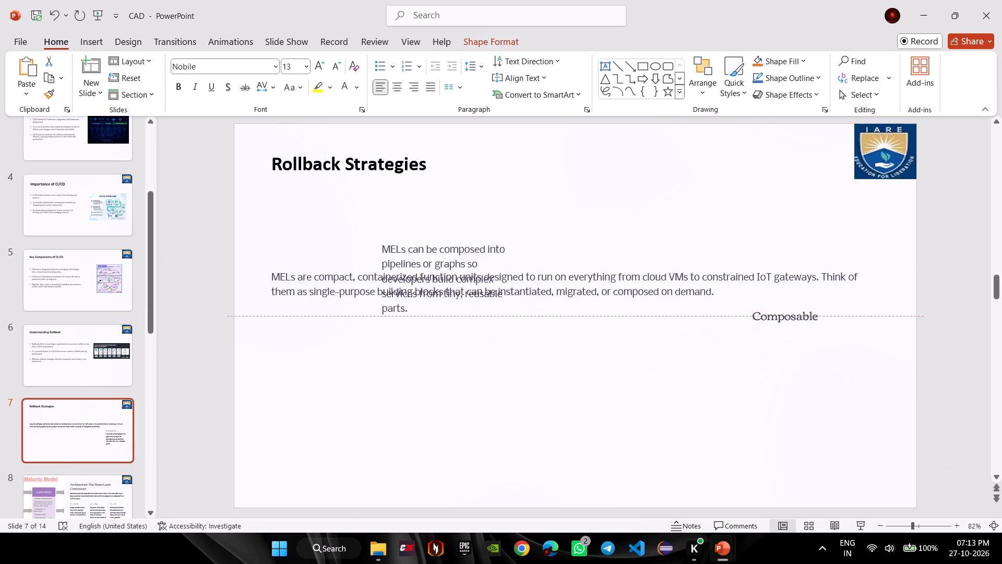
left_click_drag(511, 258, 510, 284)
key("BackSpace")
left_click(558, 282)
key("ctrl+a")
key("BackSpace")
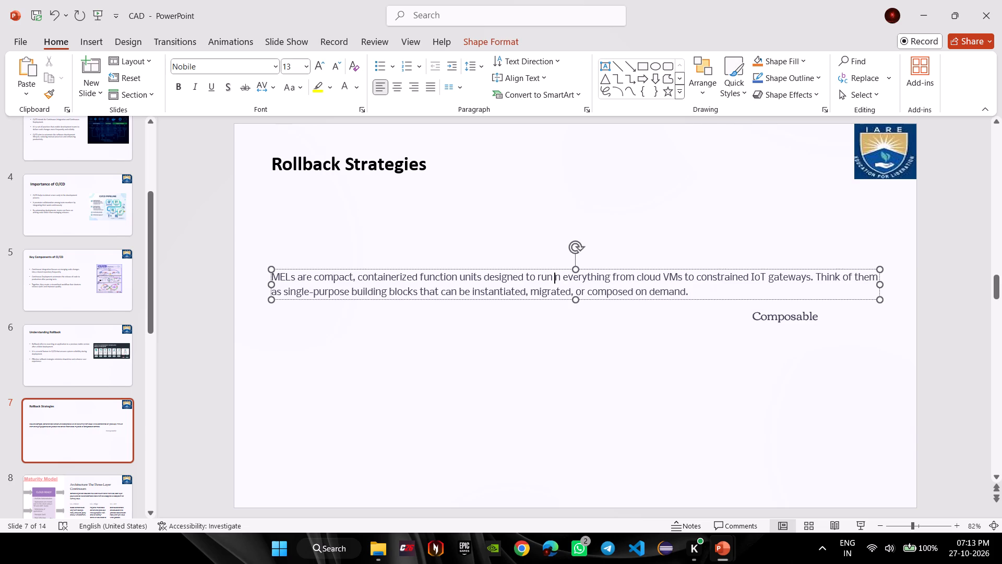
key("ctrl+a")
key("BackSpace")
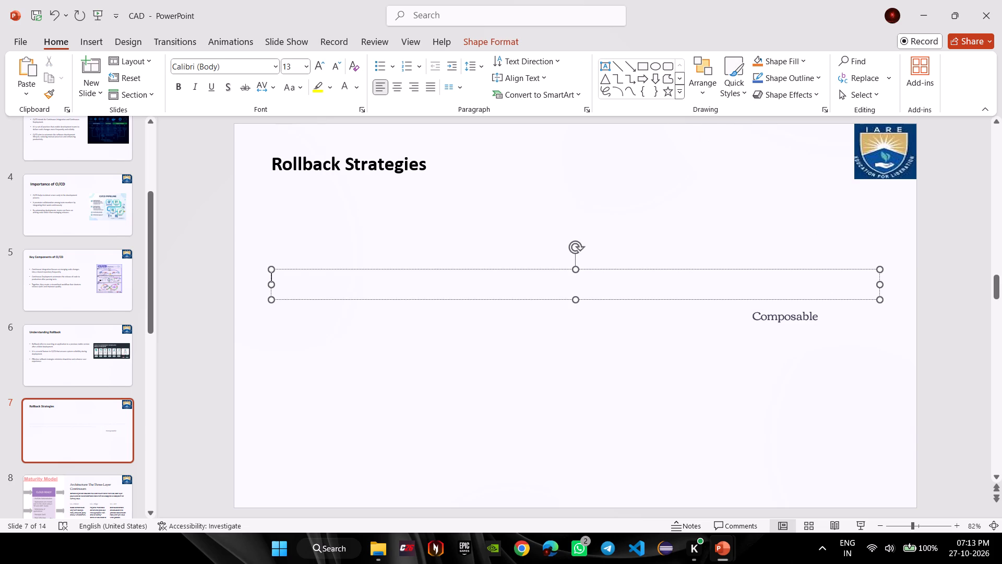
left_click(800, 323)
key("ctrl+a")
key("BackSpace")
key("ctrl+a")
key("BackSpace")
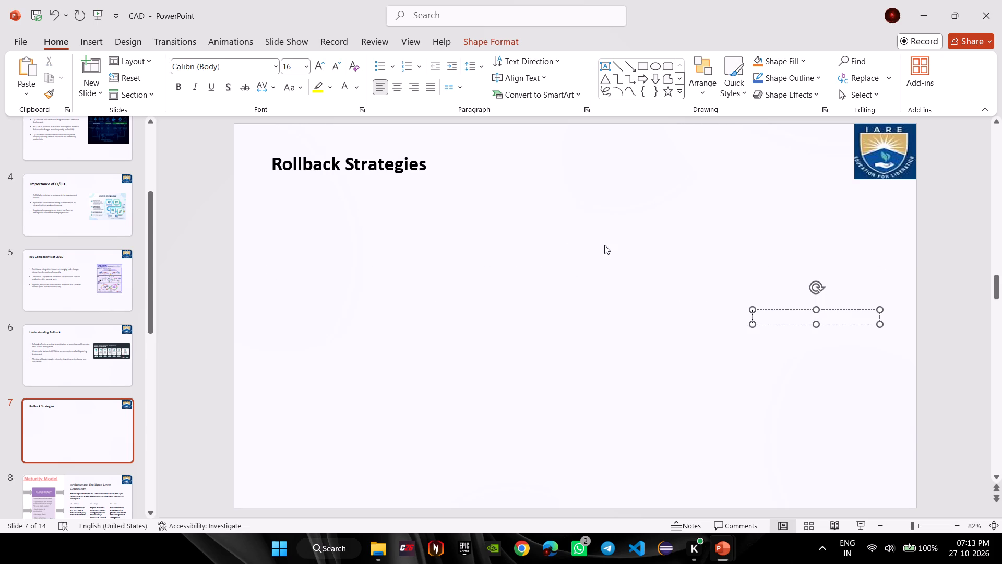
left_click(604, 245)
Copy the three Rollback Strategies body paragraphs from the CI_CD Pipeline presentation into slide 7 of the CAD presentation.
key("alt+Tab")
left_click(419, 287)
key("ctrl+a")
key("ctrl+c")
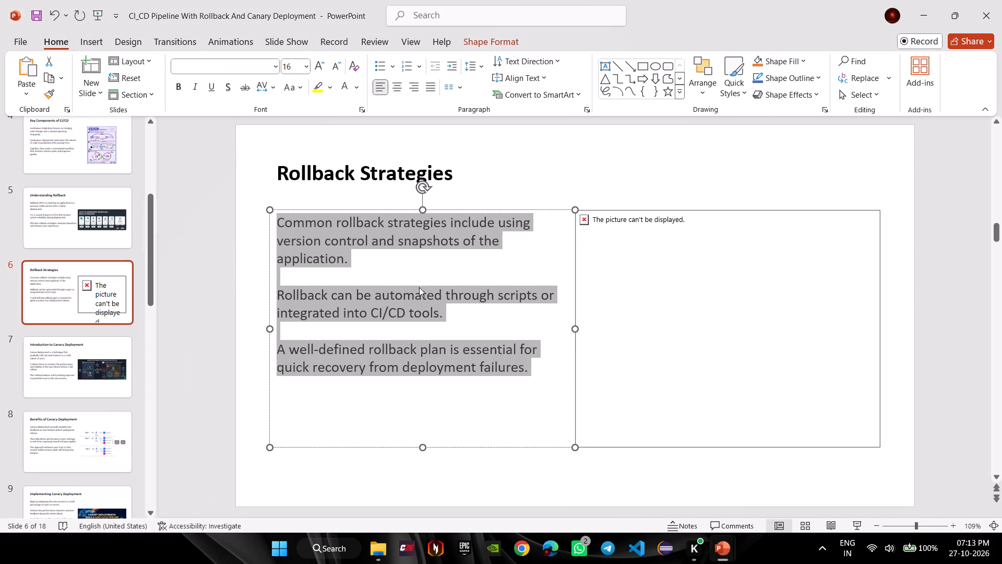
key("alt+Tab")
left_click(419, 287)
key("ctrl+v")
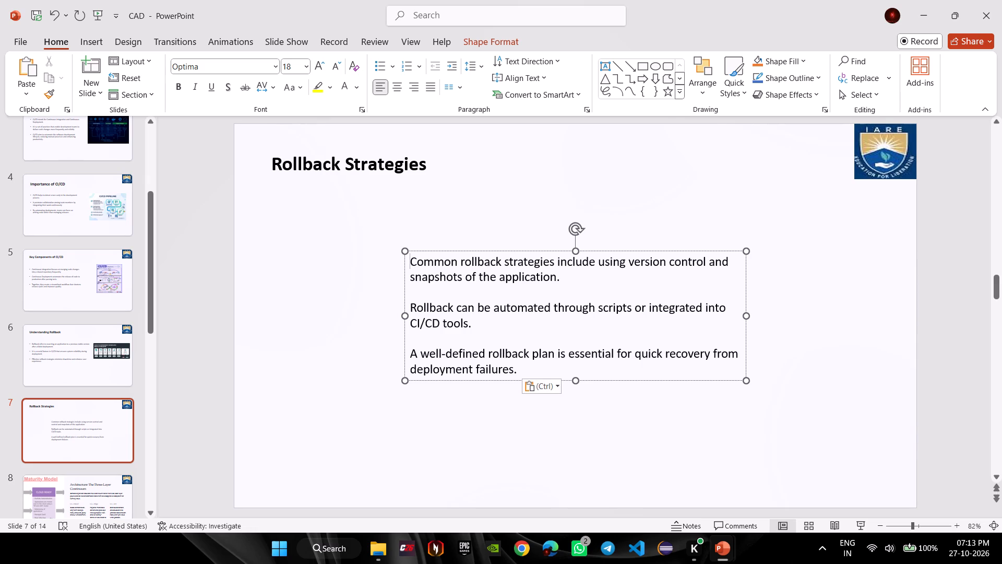
Move the pasted rollback strategies text box on slide 7 up and left to align with the title's left edge.
left_click_drag(584, 252, 486, 247)
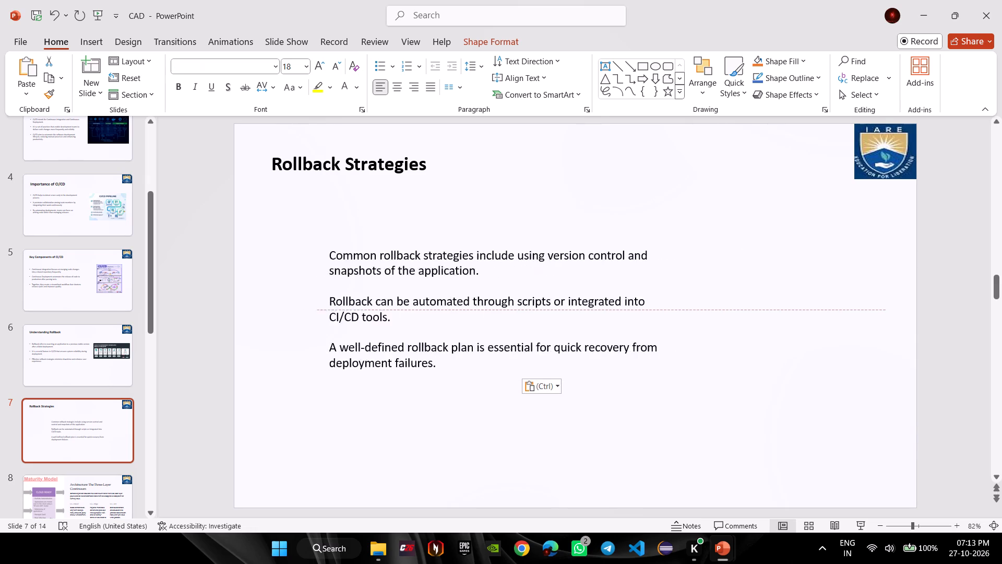
left_click_drag(486, 247, 452, 233)
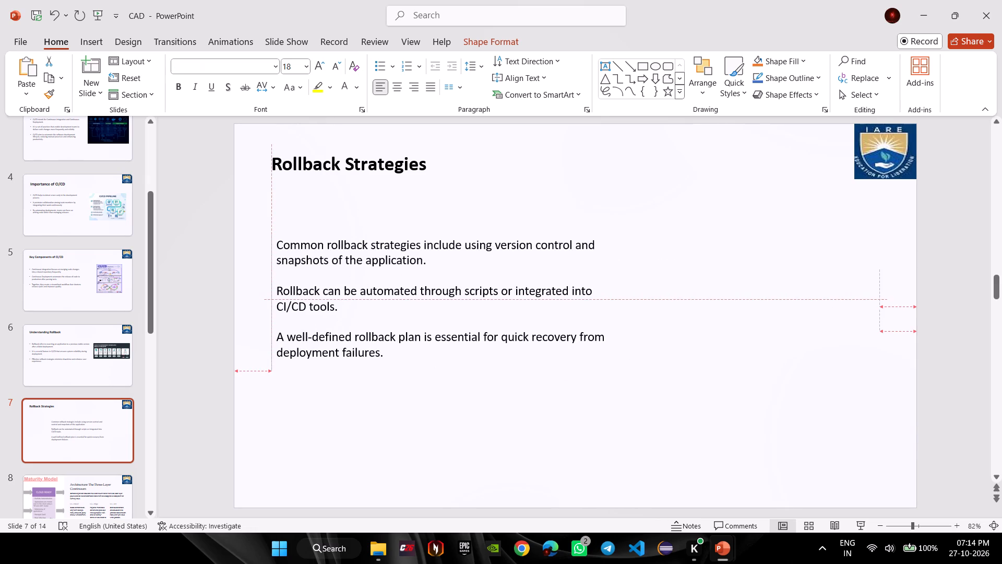
Format the rollback strategies paragraphs on slide 7 as a bulleted list.
left_click(373, 63)
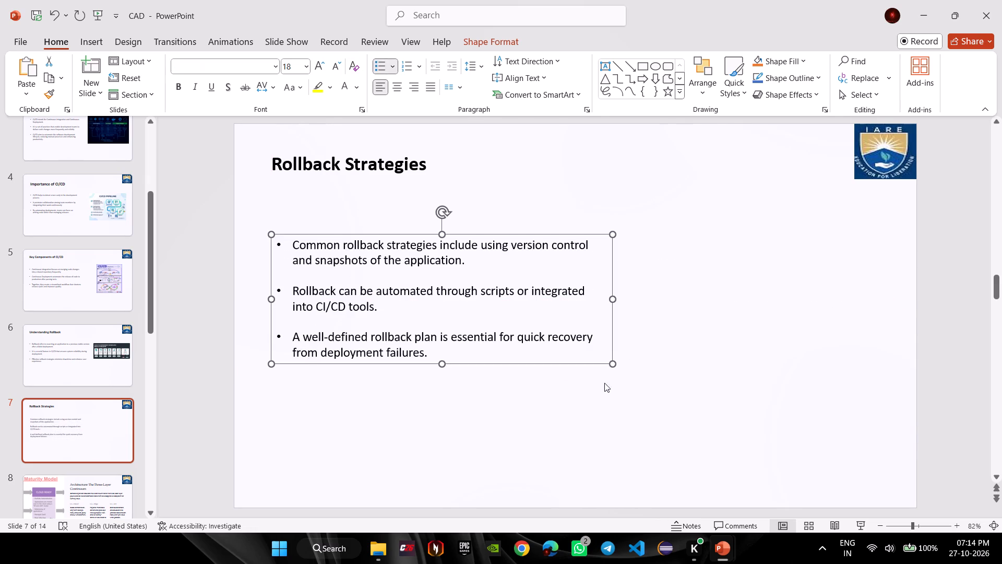
left_click(589, 446)
Shift the Rollback Strategies title slightly right and down so it lines up with the bullets below.
left_click(402, 147)
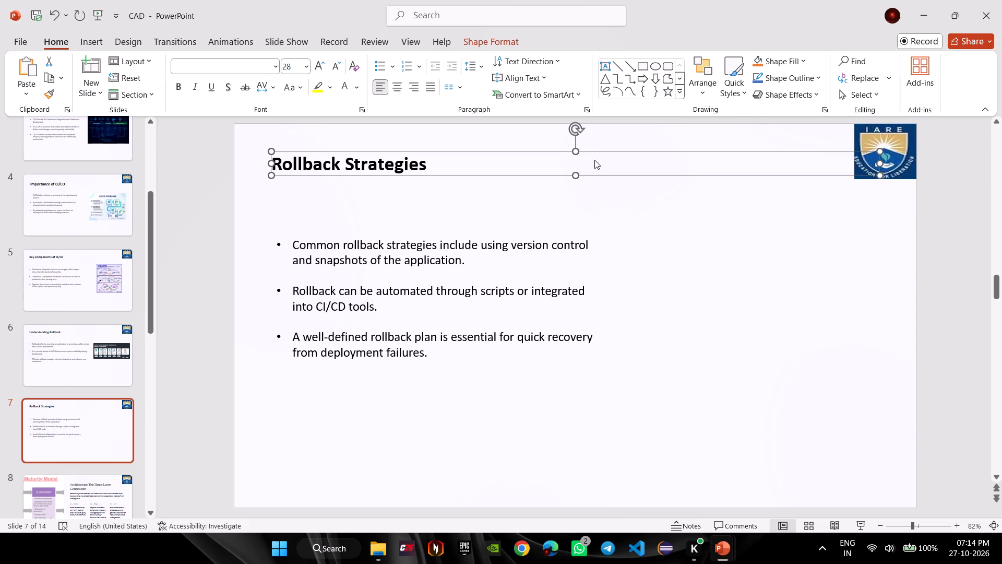
left_click_drag(602, 150, 612, 147)
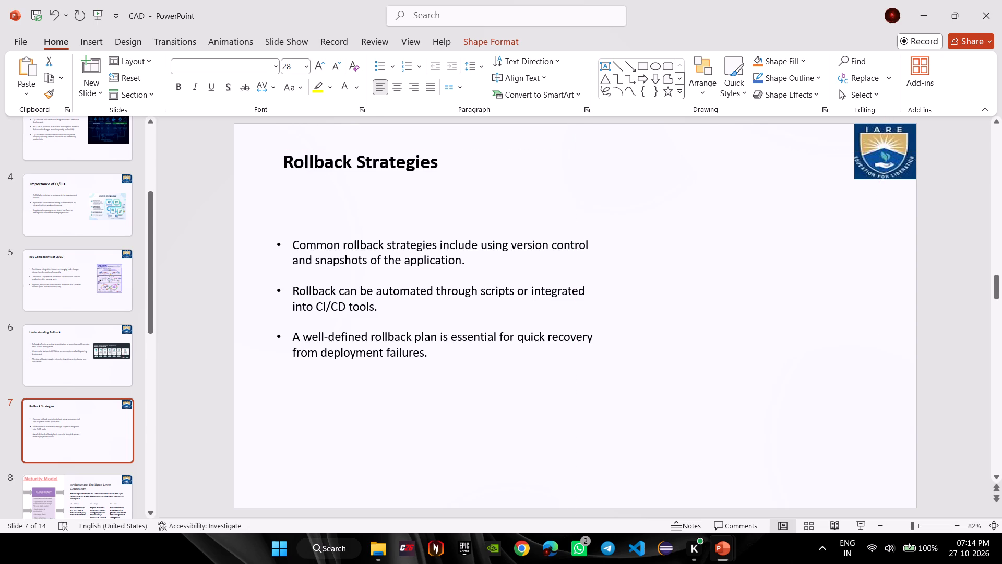
left_click_drag(612, 147, 606, 146)
left_click(605, 146)
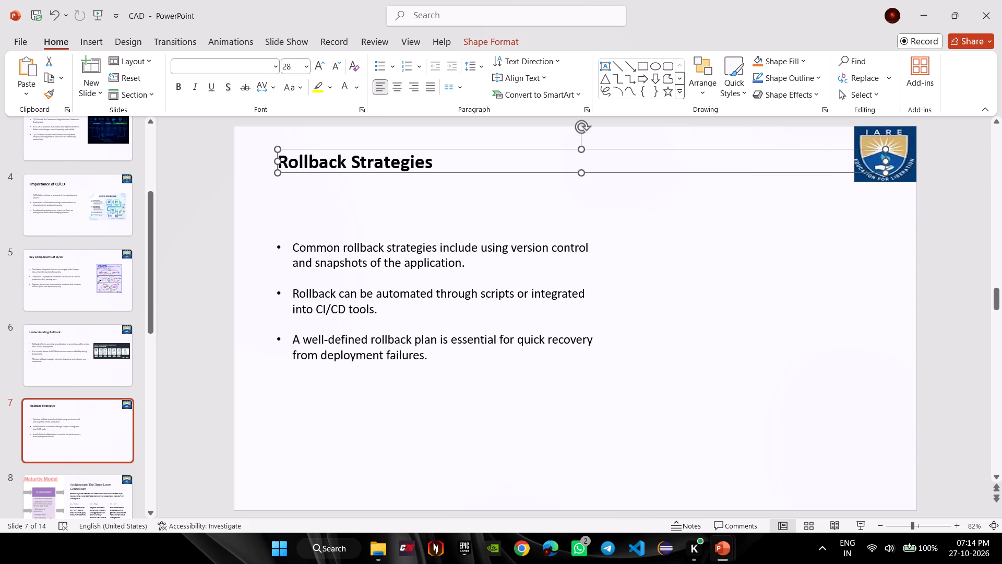
left_click(605, 148)
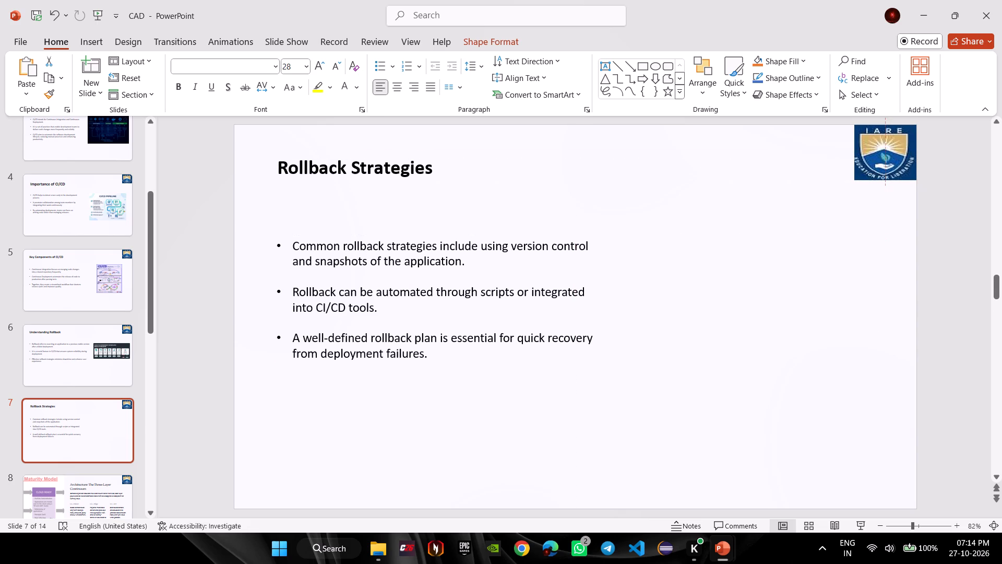
left_click(482, 414)
Delete the Maturity Model picture from slide 8.
scroll(63, 461, "down", 1)
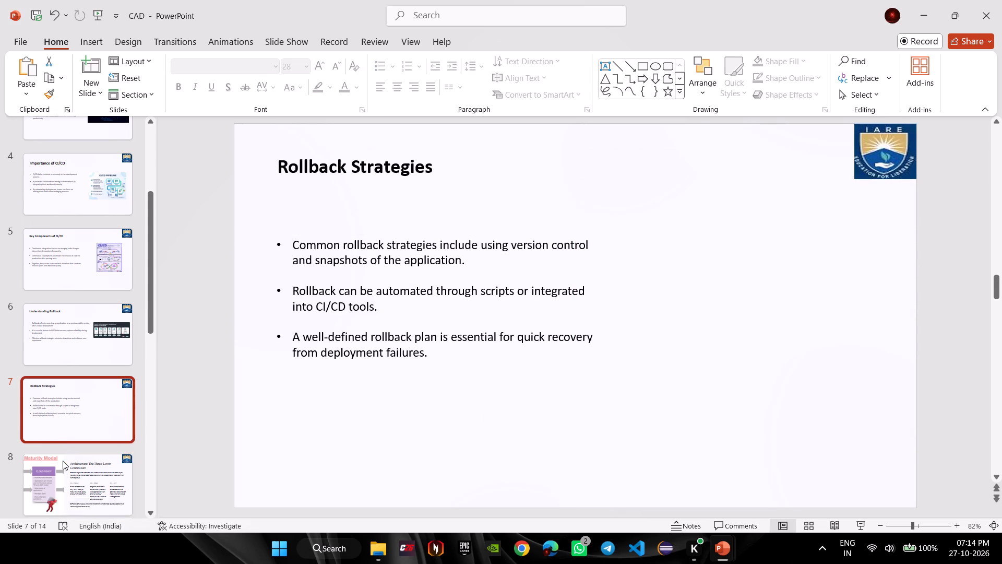
scroll(63, 461, "down", 1)
left_click(70, 285)
left_click(423, 253)
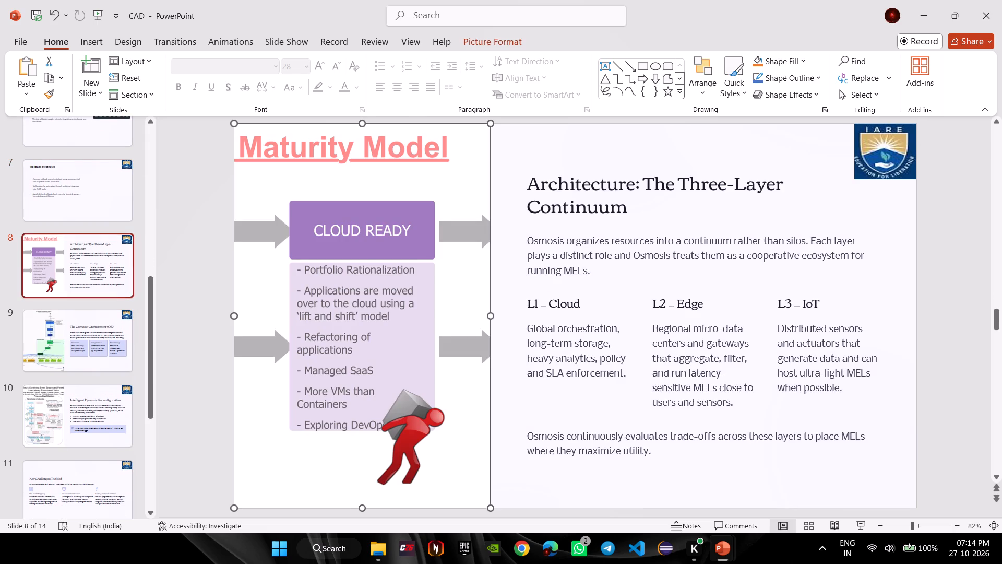
key("BackSpace")
Move the "Architecture: The Three-Layer Continuum" title on slide 8 to the upper-left area of the slide.
left_click(587, 209)
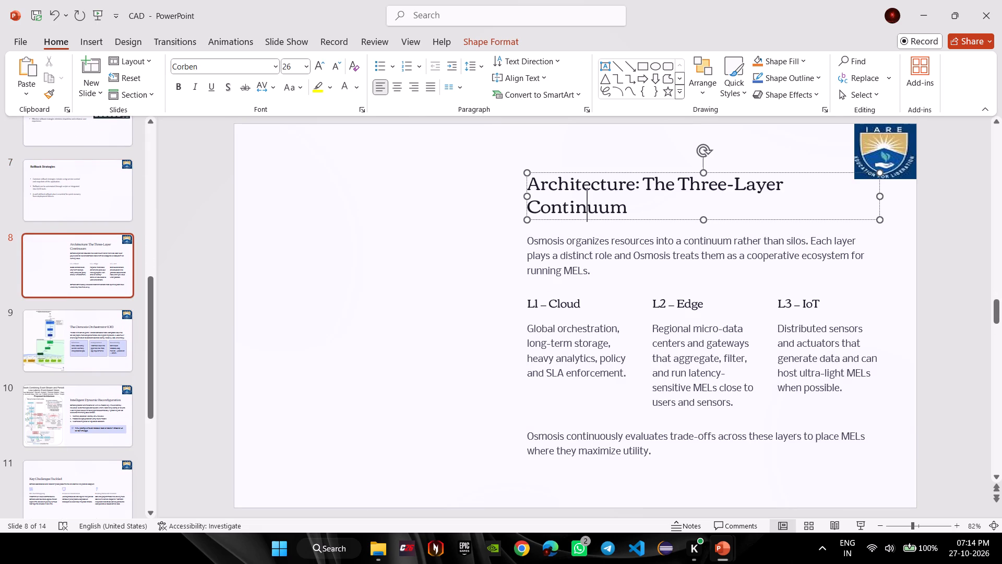
left_click_drag(726, 173, 498, 148)
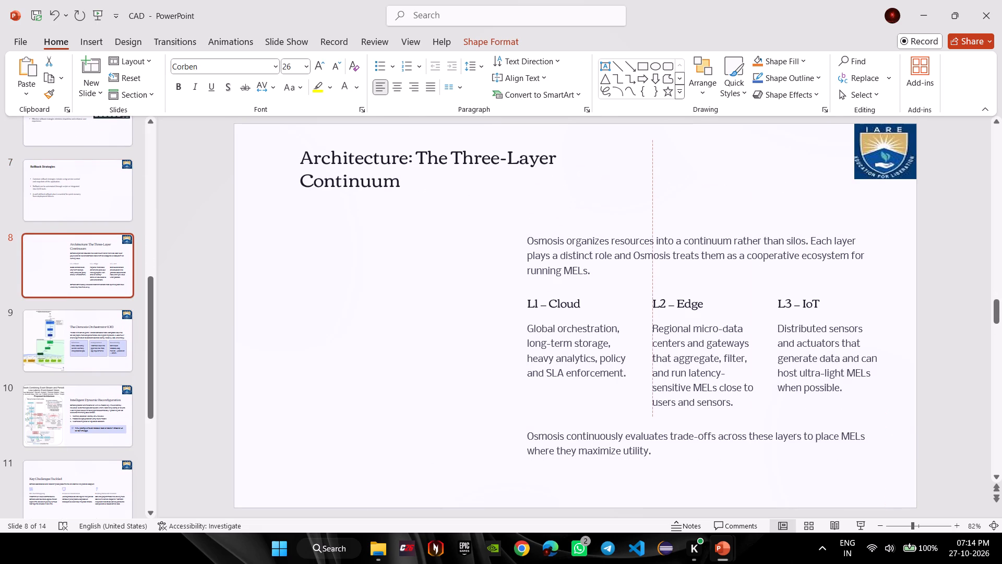
left_click_drag(498, 148, 483, 146)
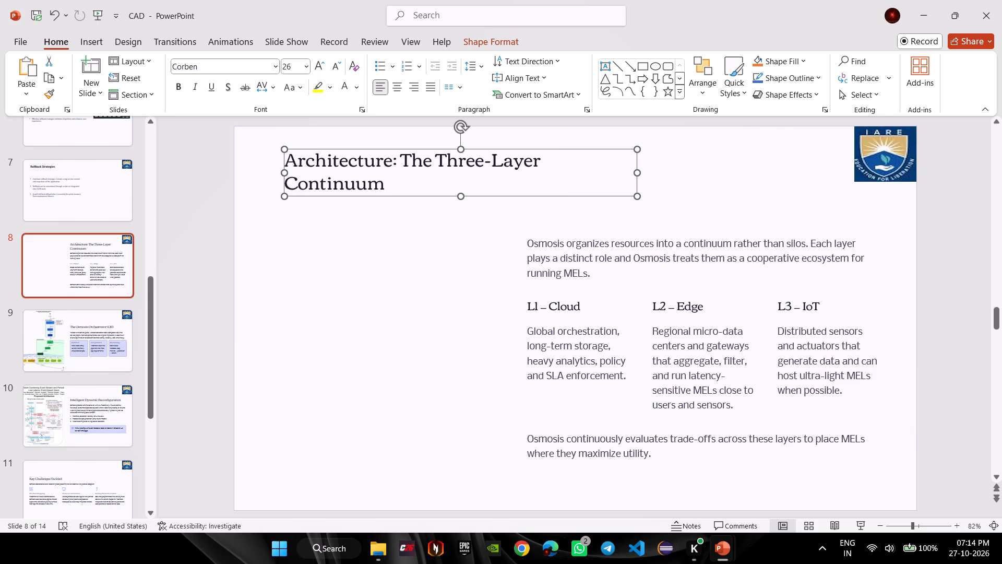
Delete all the Osmosis body text and the L1, L2 and L3 text boxes from slide 8, keeping the title.
left_click(688, 278)
left_click(450, 244)
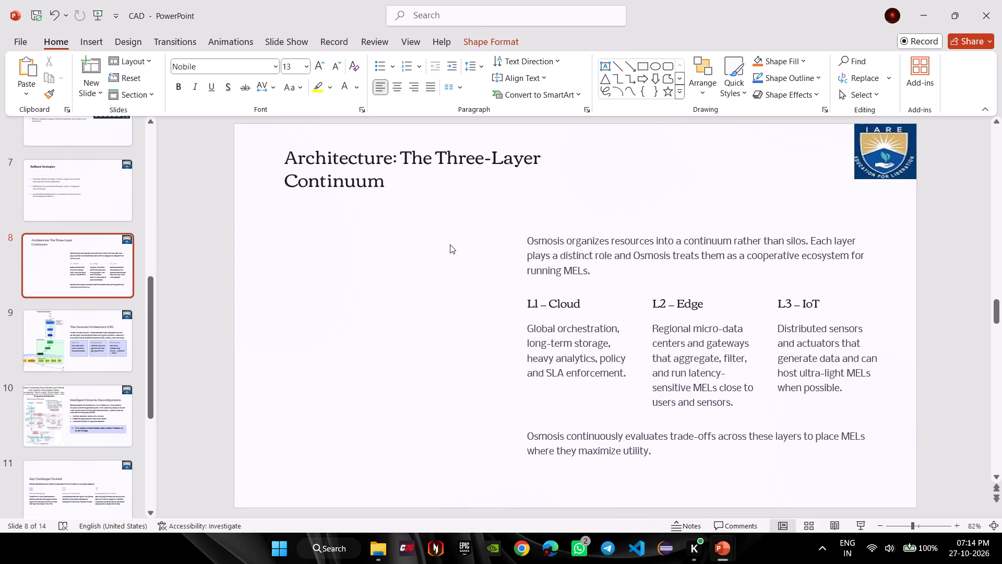
left_click_drag(530, 231, 515, 238)
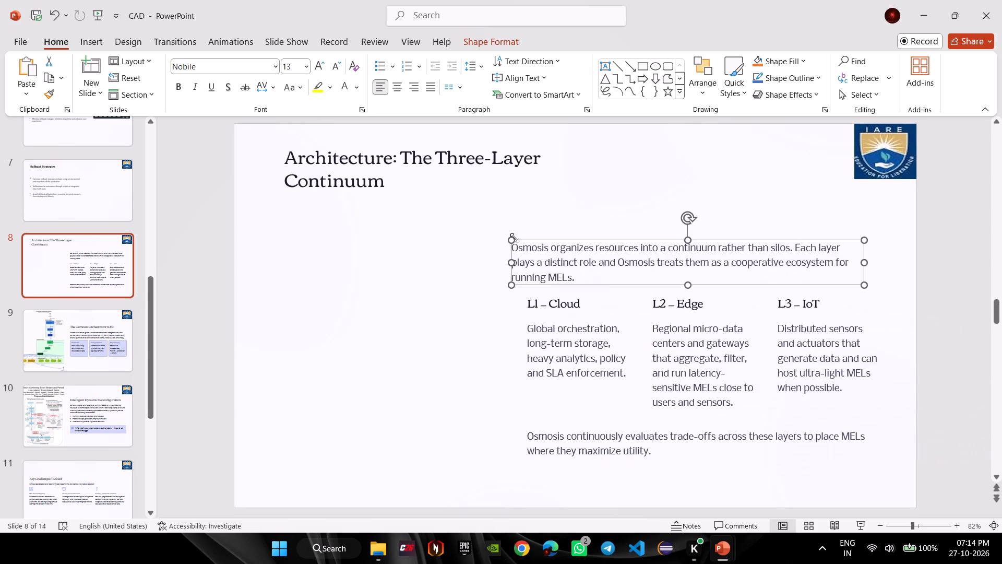
left_click(481, 212)
left_click_drag(481, 212, 1001, 483)
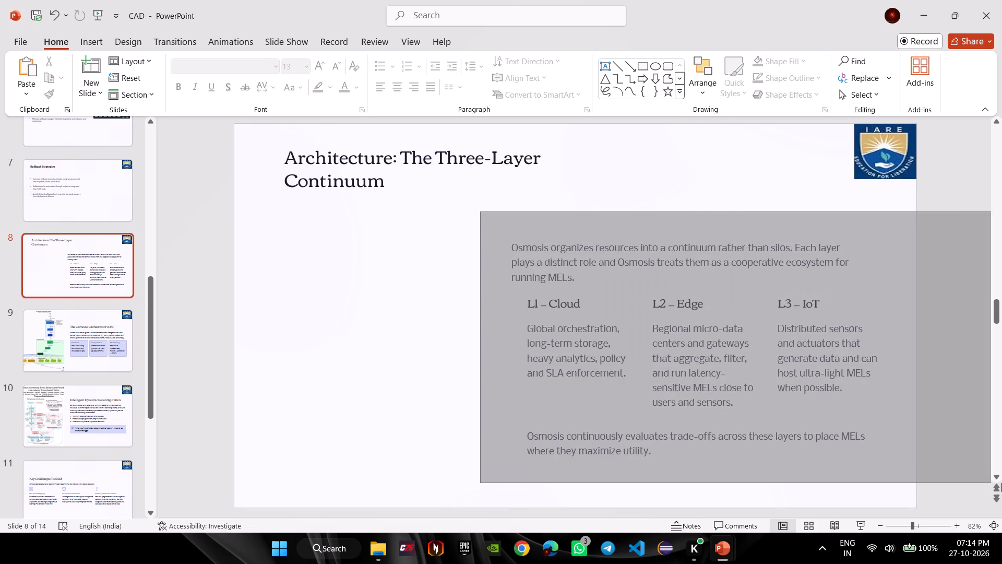
left_click_drag(1001, 483, 941, 504)
key("BackSpace")
Replace slide 8's title with "Introduction to Canary Deployment", copied from slide 7 of the CI_CD Pipeline presentation.
key("alt+Tab")
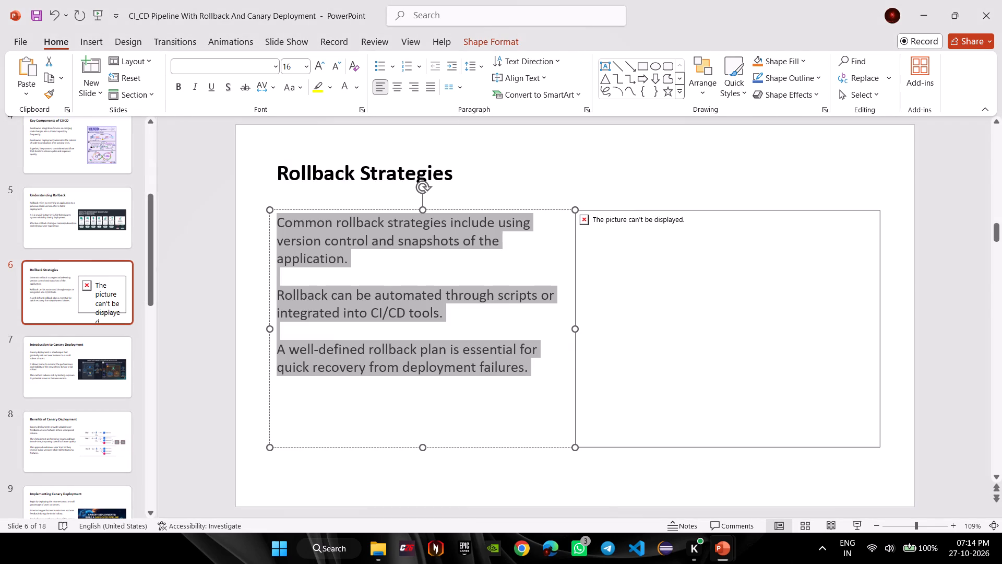
left_click(104, 363)
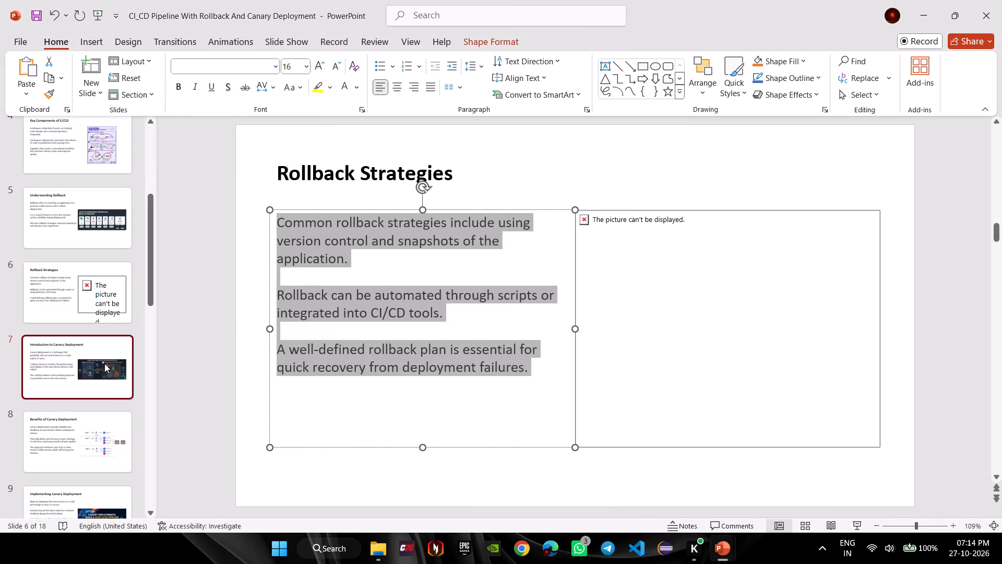
left_click(449, 179)
key("ctrl+a")
key("ctrl+c")
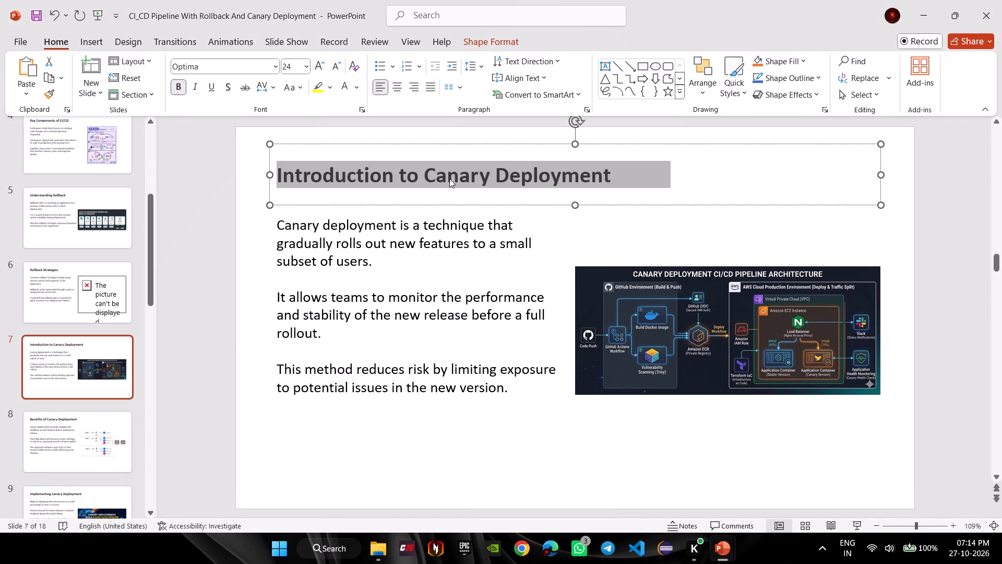
key("alt+Tab")
left_click(427, 182)
key("ctrl+a")
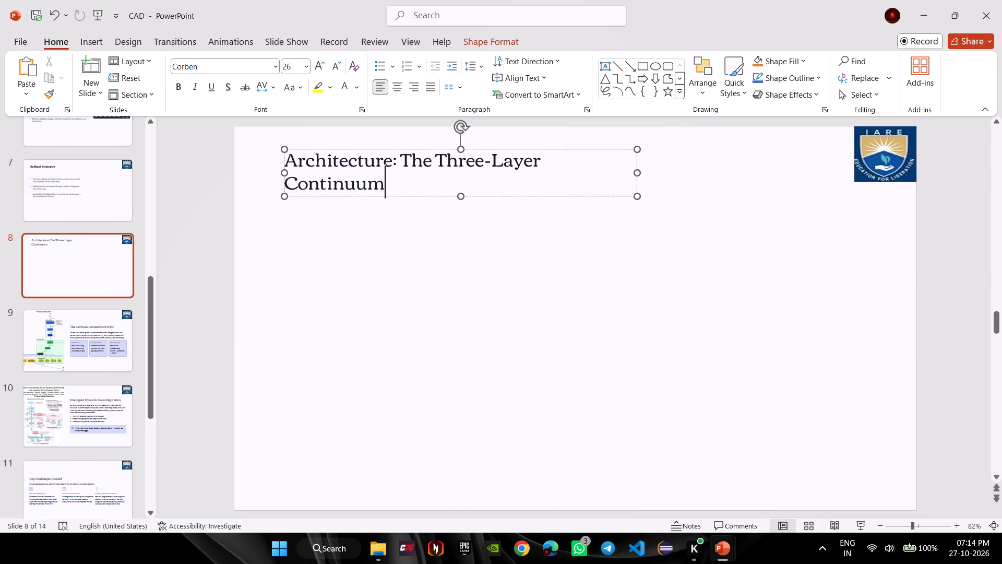
key("ctrl+BackSpace")
key("ctrl+v")
left_click(440, 276)
Copy the Canary Deployment CI/CD Pipeline Architecture picture from the CI_CD Pipeline presentation's slide 7 into slide 8 of CAD.
key("alt+Tab")
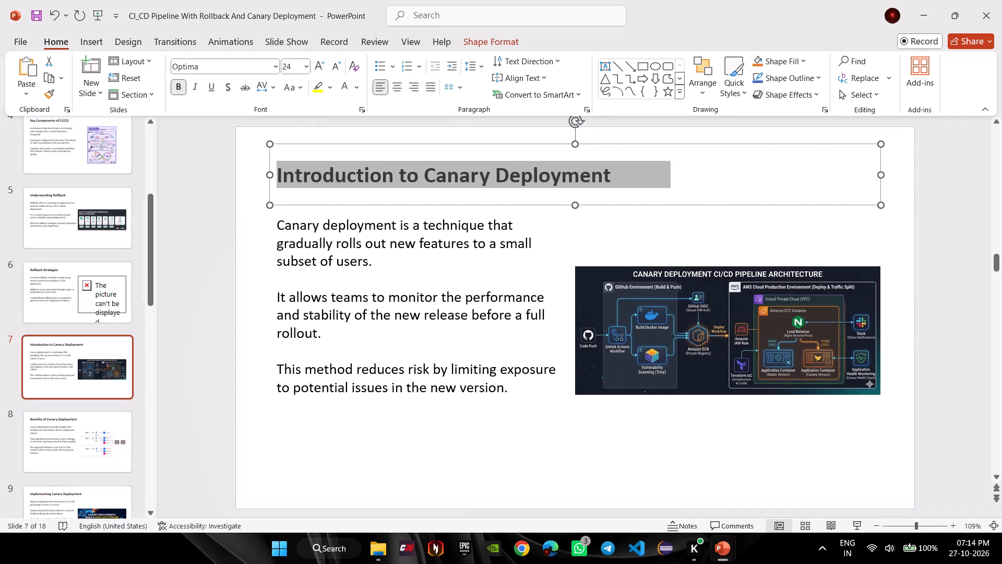
left_click_drag(337, 420, 722, 284)
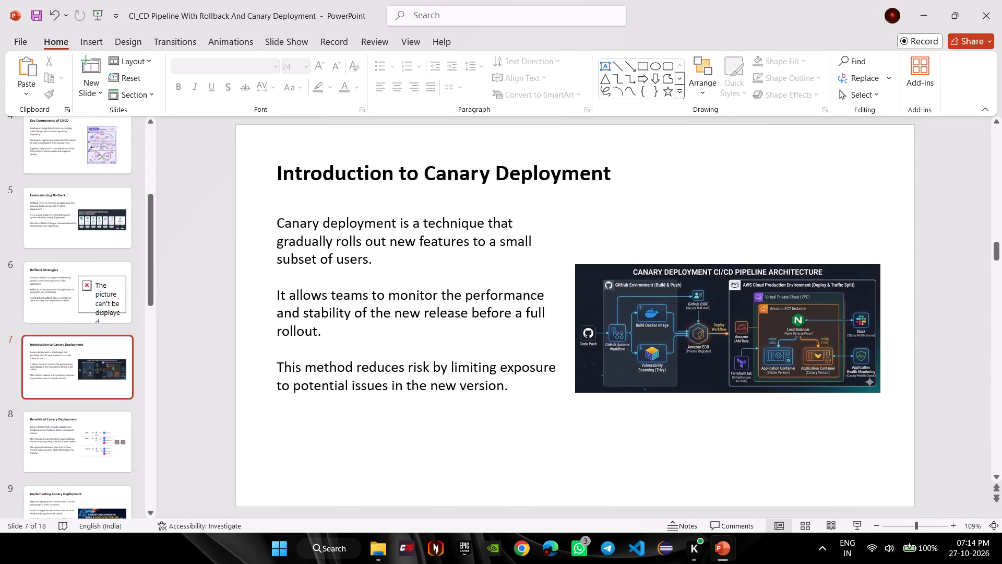
left_click_drag(257, 183, 951, 445)
left_click(721, 462)
left_click_drag(839, 484, 304, 236)
left_click(747, 304)
key("ctrl+c")
key("alt+Tab")
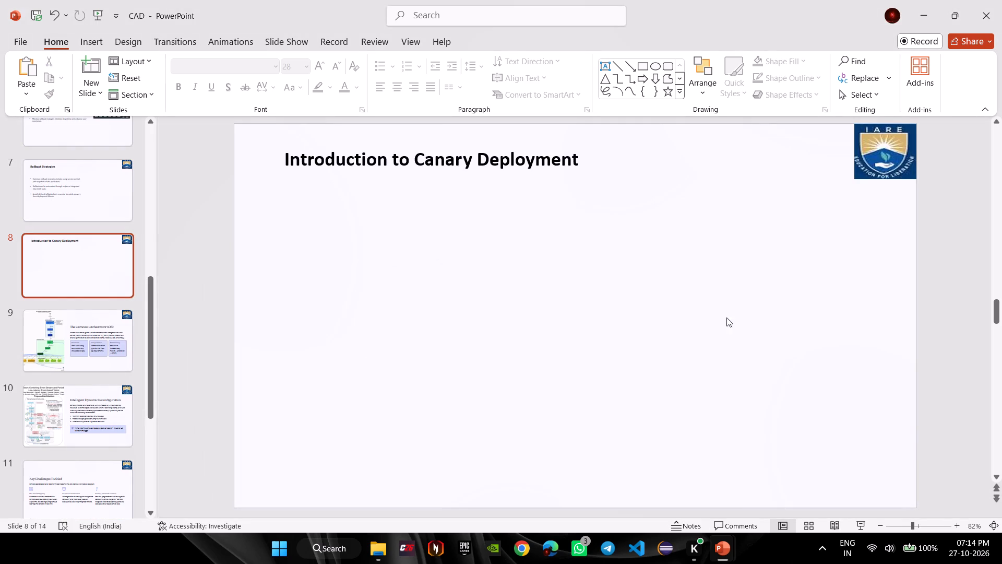
left_click(720, 323)
key("ctrl+v")
key("ctrl+v")
Place the pasted architecture picture on the right half of slide 8, below the logo, and enlarge it moderately.
left_click_drag(542, 290, 716, 312)
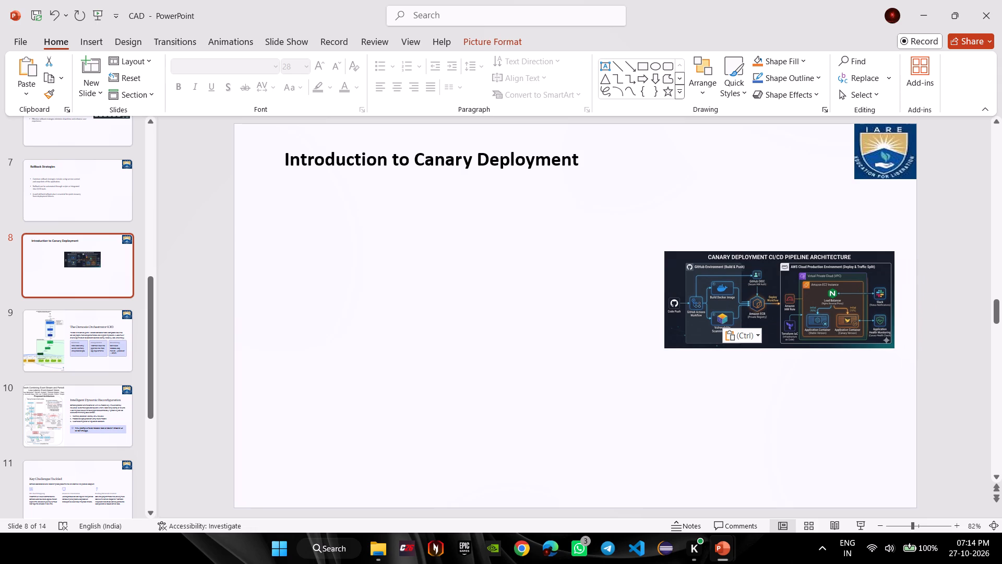
left_click_drag(716, 312, 726, 309)
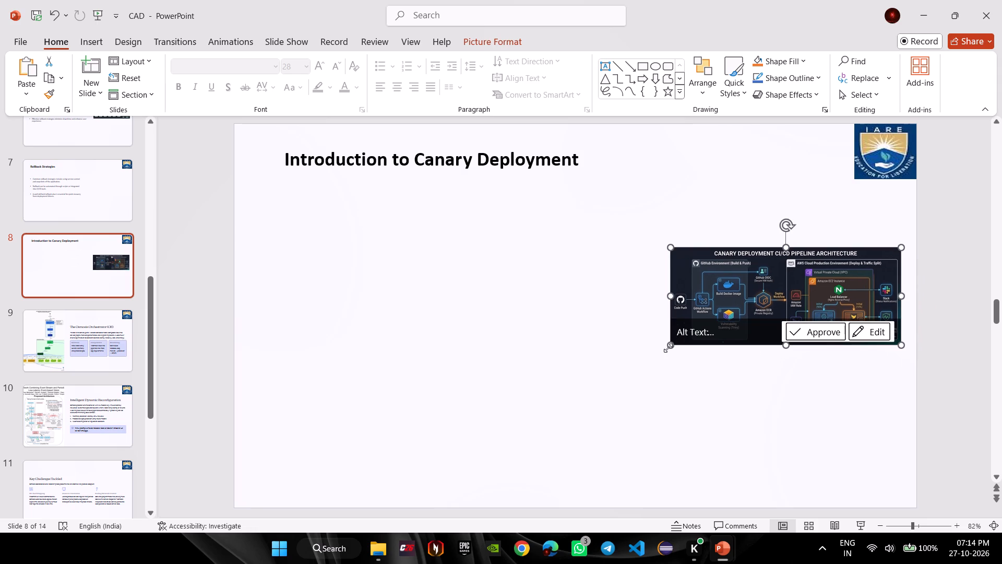
left_click_drag(668, 348, 681, 365)
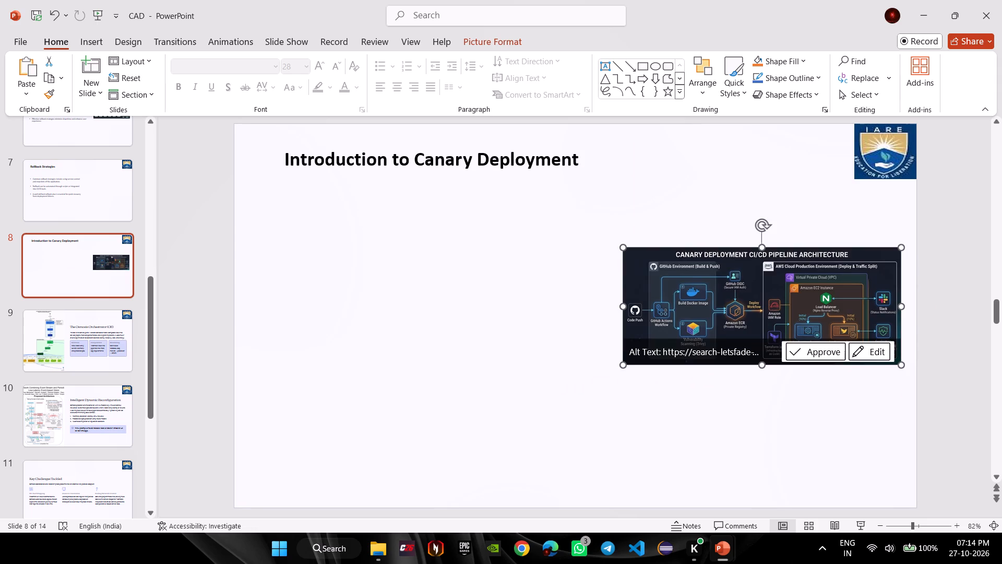
left_click(692, 374)
left_click_drag(752, 304, 756, 298)
left_click(712, 375)
Shift the Introduction to Canary Deployment title on slide 8 slightly left and down.
left_click_drag(490, 158, 554, 154)
left_click_drag(558, 149, 541, 155)
left_click(476, 413)
Copy the three canary deployment paragraphs from the CI_CD Pipeline presentation into slide 8, placing them below the title beside the picture.
key("alt+Tab")
left_click(451, 346)
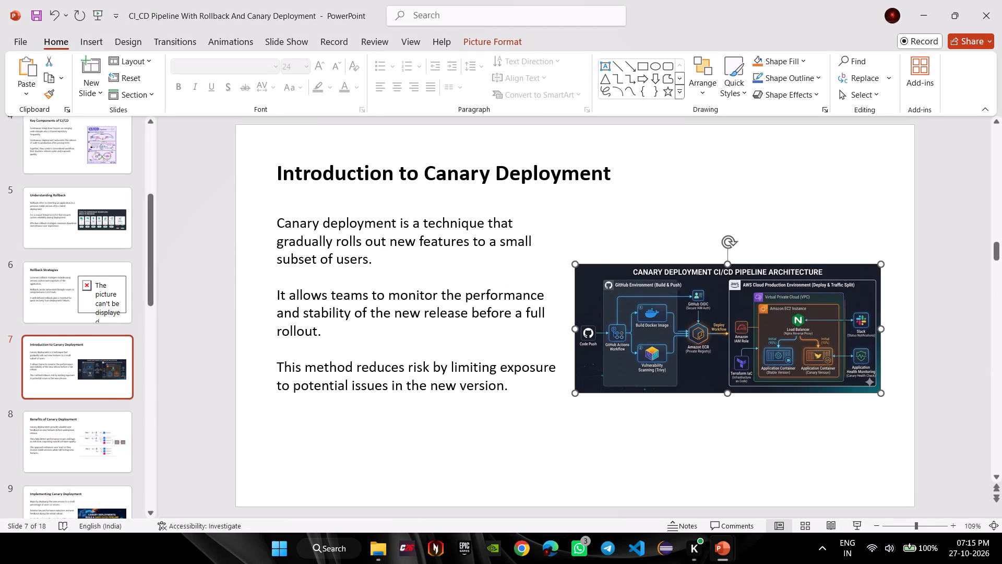
key("ctrl+a")
key("ctrl+a")
left_click(451, 346)
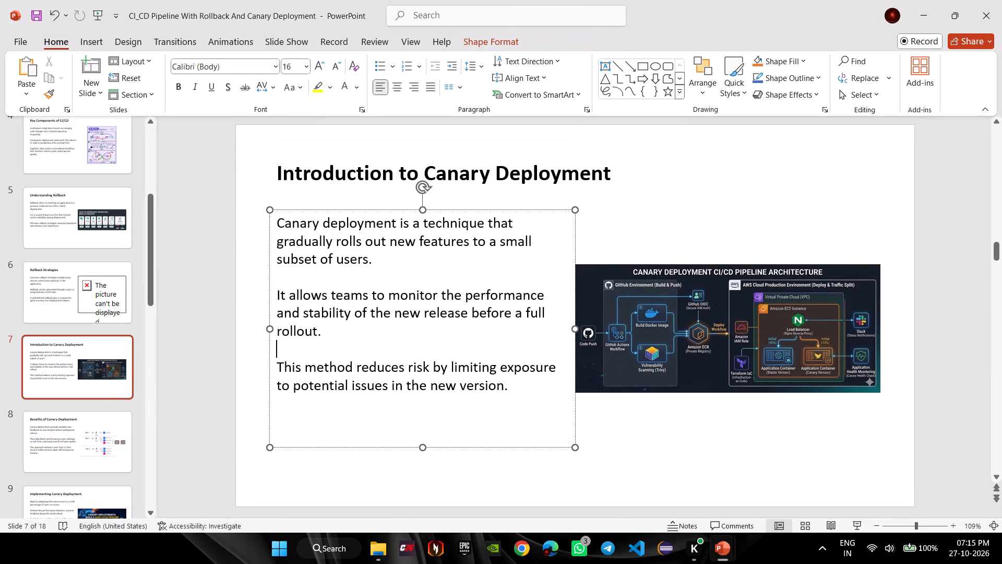
key("ctrl+a")
key("ctrl+c")
key("alt+Tab")
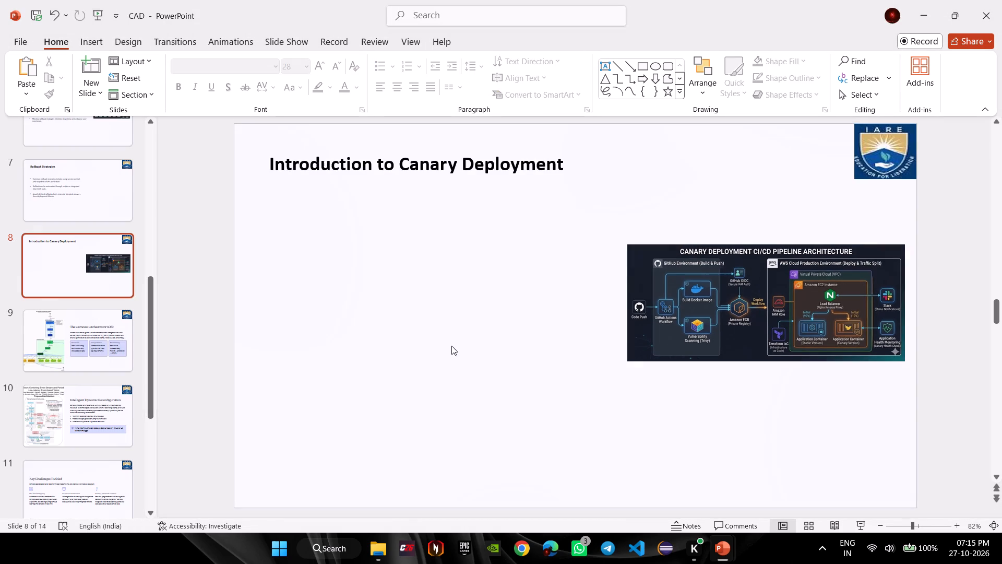
left_click(328, 315)
key("ctrl+v")
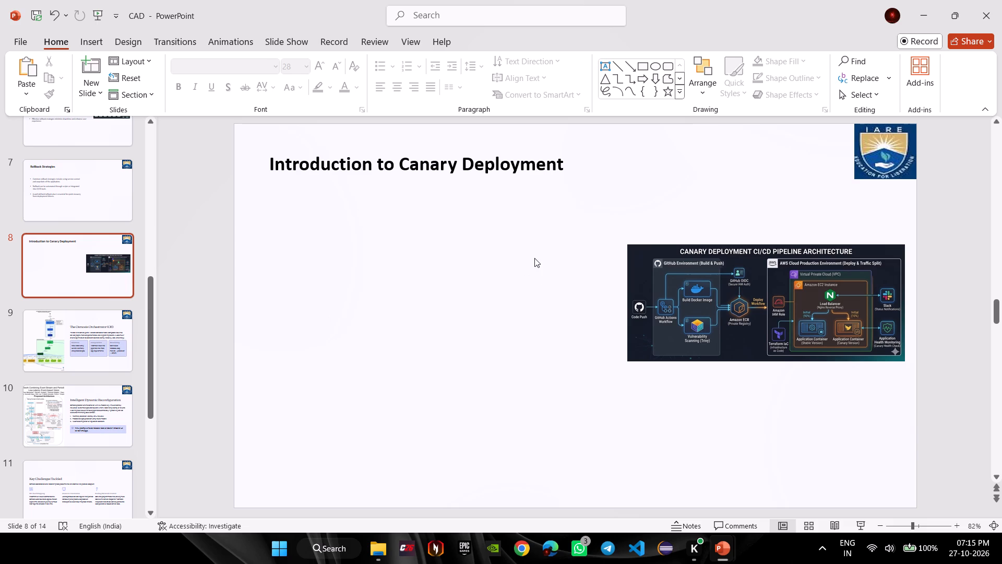
left_click(534, 259)
key("ctrl+v")
left_click_drag(599, 253, 463, 241)
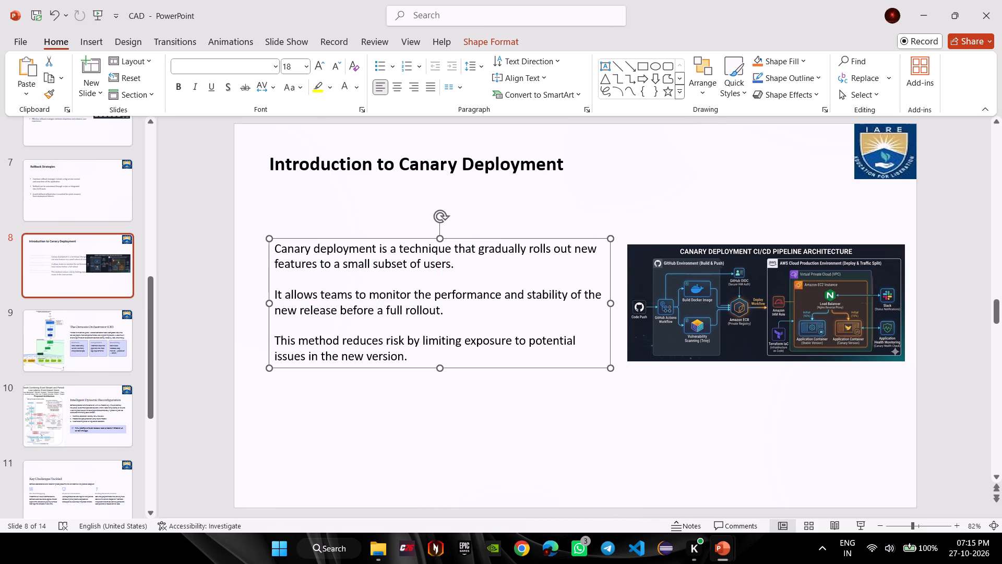
Format the canary deployment paragraphs on slide 8 as a bulleted list.
left_click(384, 66)
left_click(424, 466)
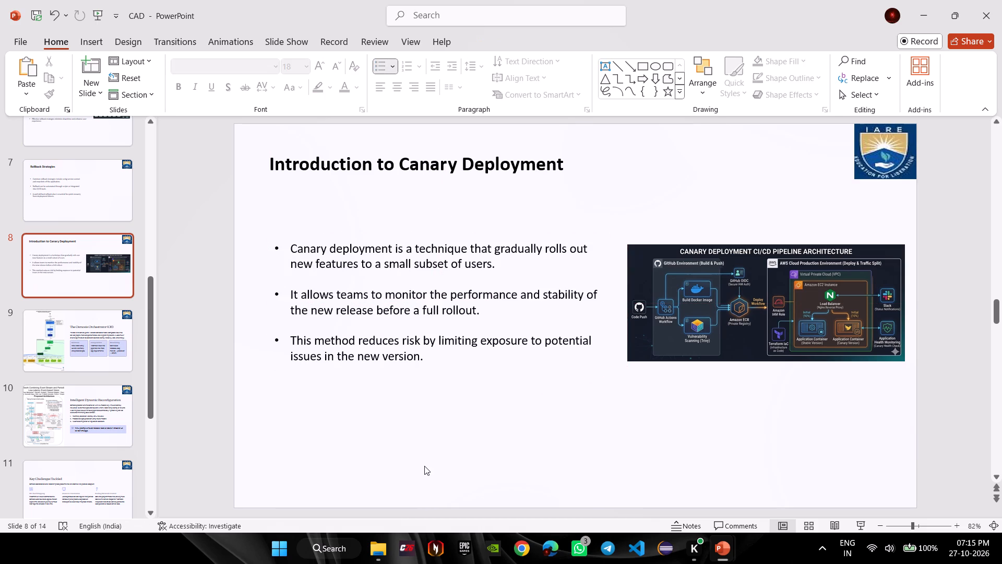
Shift the Introduction to Canary Deployment title slightly right so it lines up with the bullets below.
left_click_drag(442, 166, 504, 157)
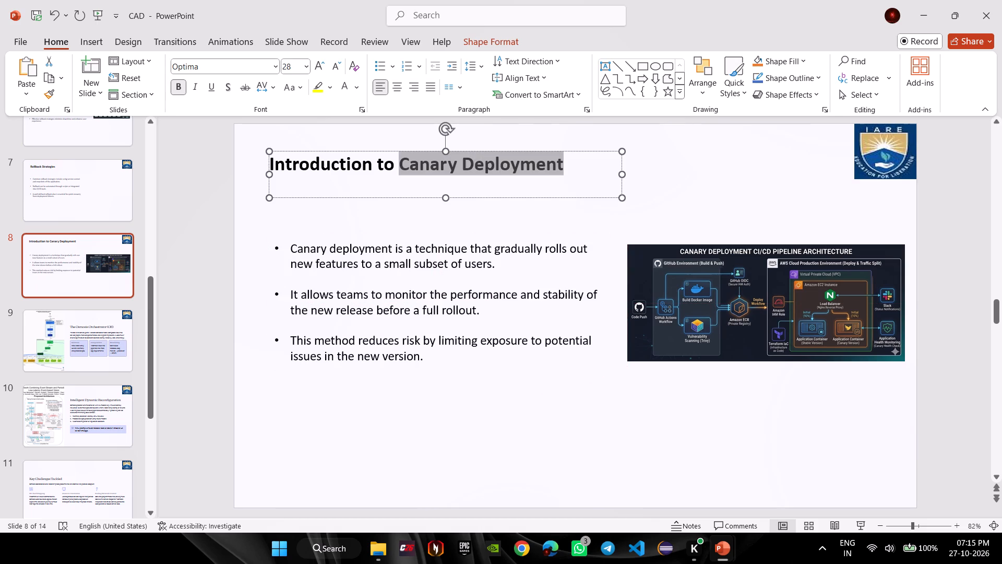
left_click_drag(504, 157, 504, 153)
left_click_drag(500, 150, 508, 150)
left_click(432, 443)
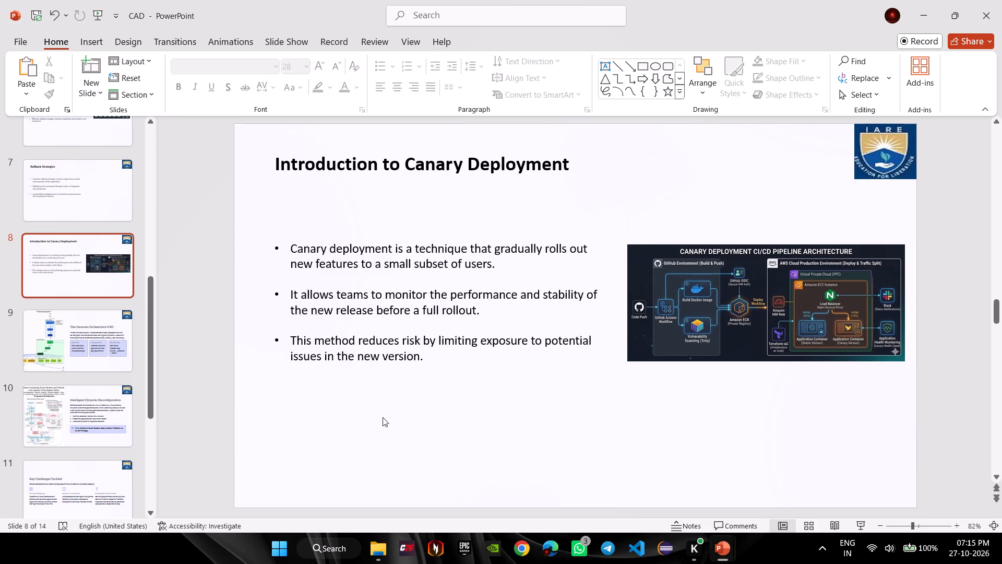
Delete the Osmosis Orchestrator title, its paragraph and the Selection, Composition and Monitoring boxes from slide 9.
left_click(77, 354)
left_click_drag(718, 458, 402, 231)
left_click(814, 442)
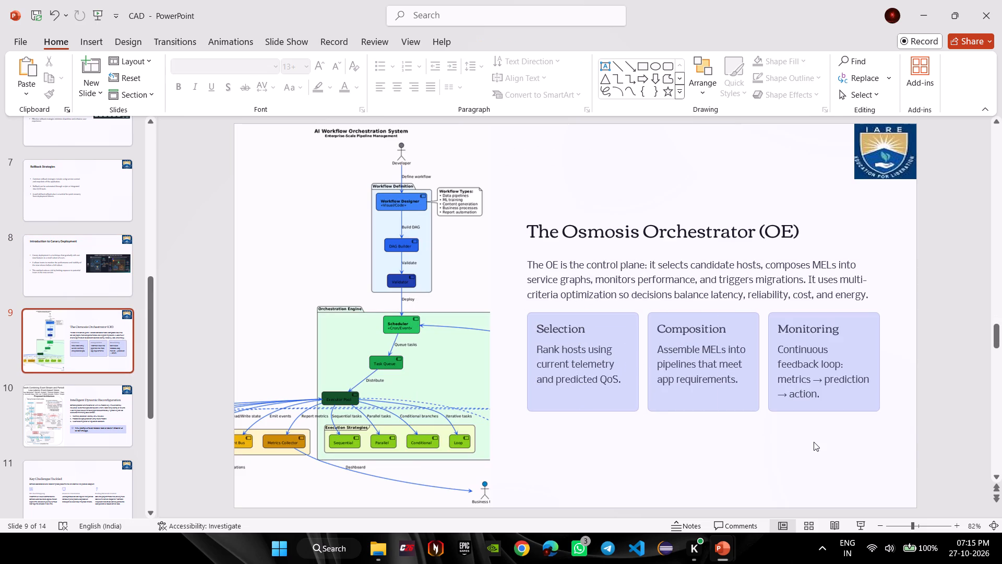
left_click_drag(600, 139, 831, 469)
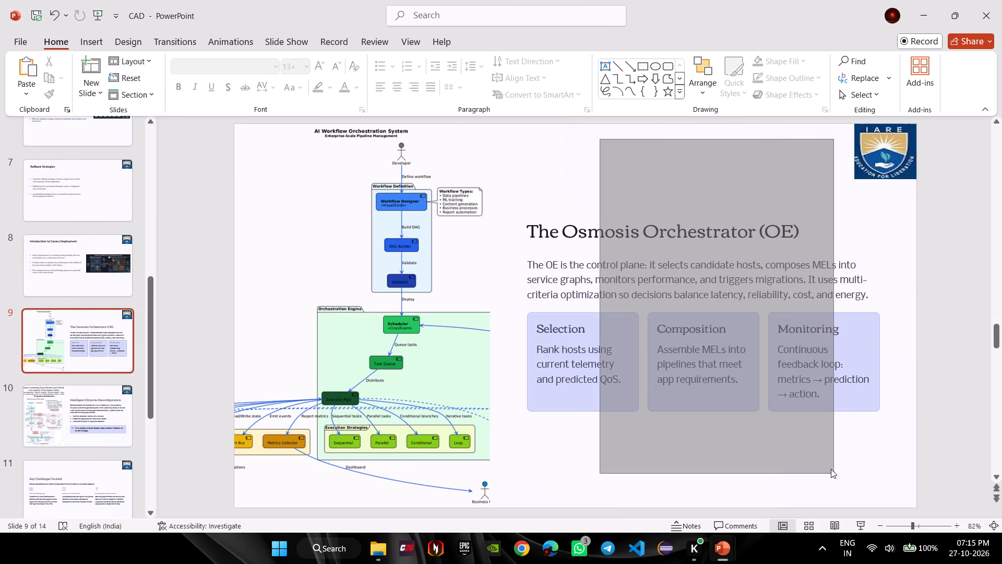
left_click_drag(831, 469, 798, 451)
left_click_drag(518, 193, 838, 465)
left_click(859, 471)
left_click_drag(887, 488, 768, 355)
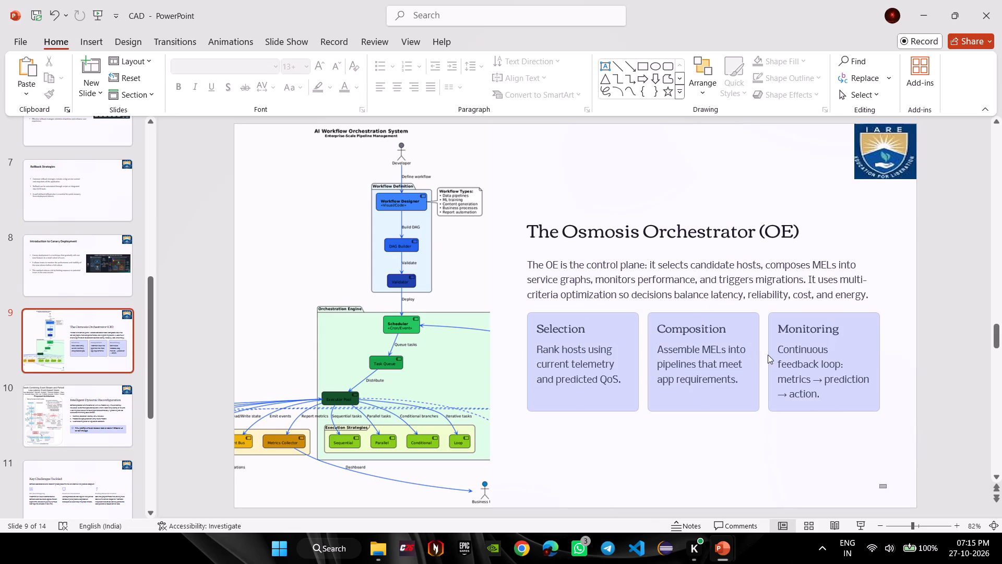
left_click_drag(768, 355, 283, 203)
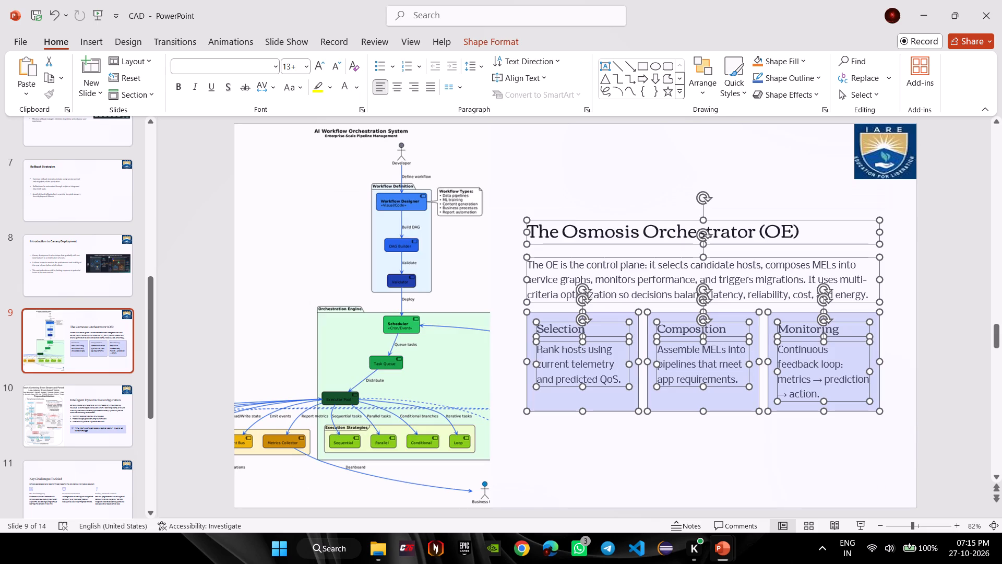
key("BackSpace")
Delete the AI Workflow Orchestration System picture from slide 9.
left_click(350, 275)
key("BackSpace")
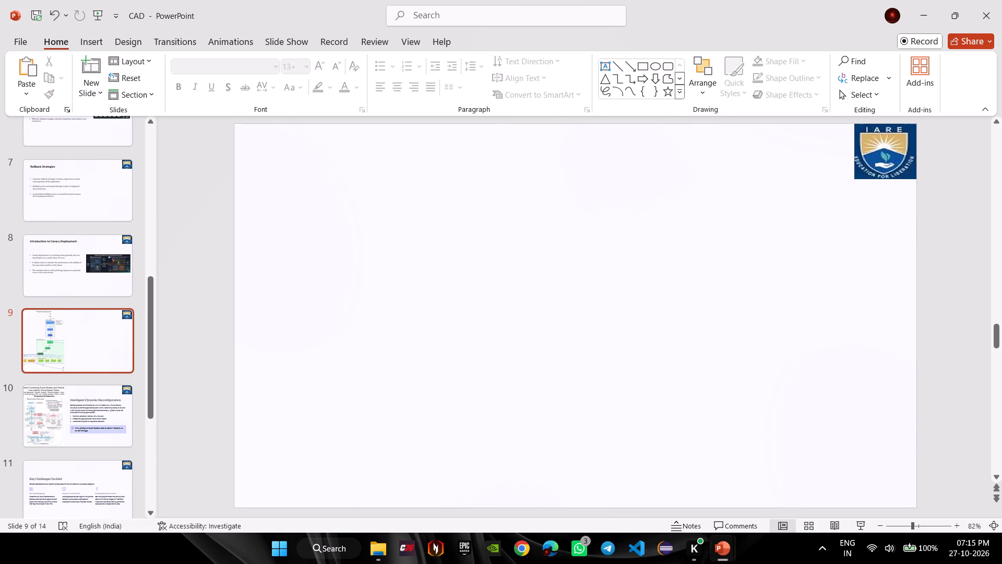
key("Tab")
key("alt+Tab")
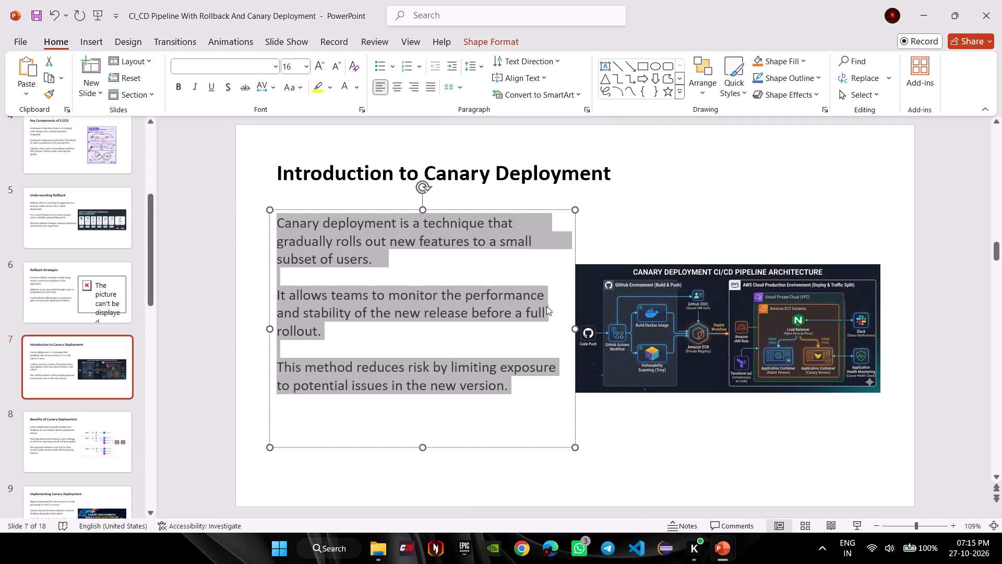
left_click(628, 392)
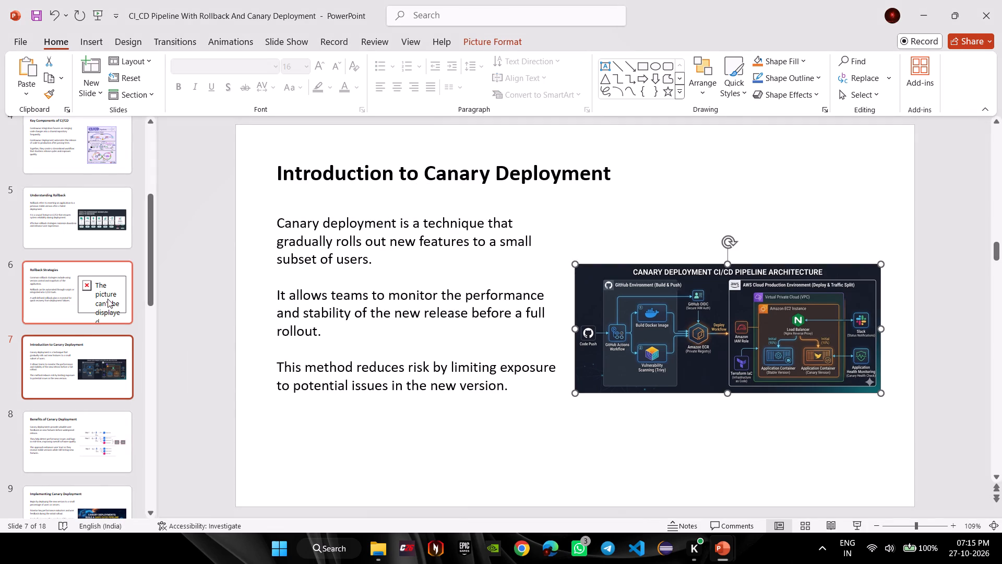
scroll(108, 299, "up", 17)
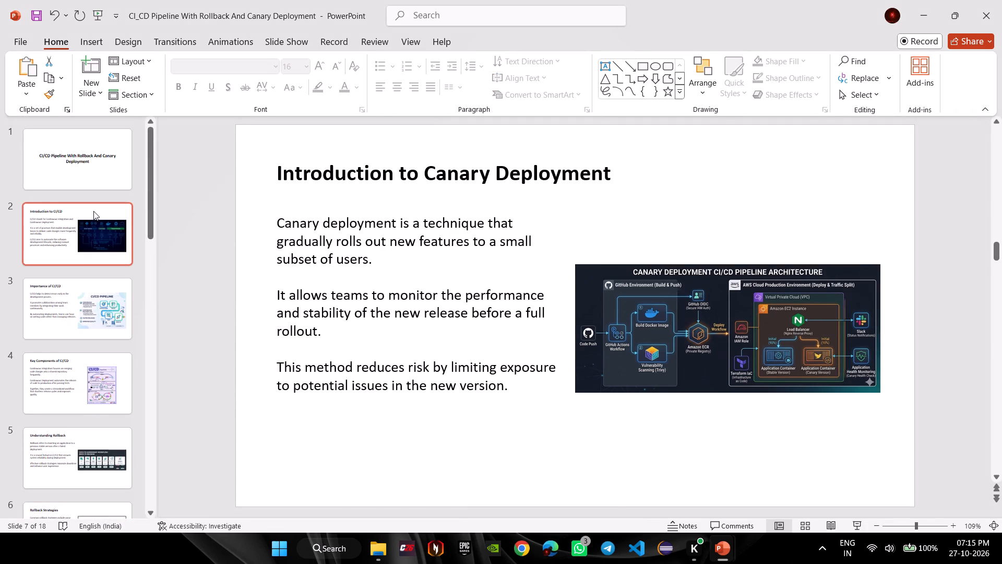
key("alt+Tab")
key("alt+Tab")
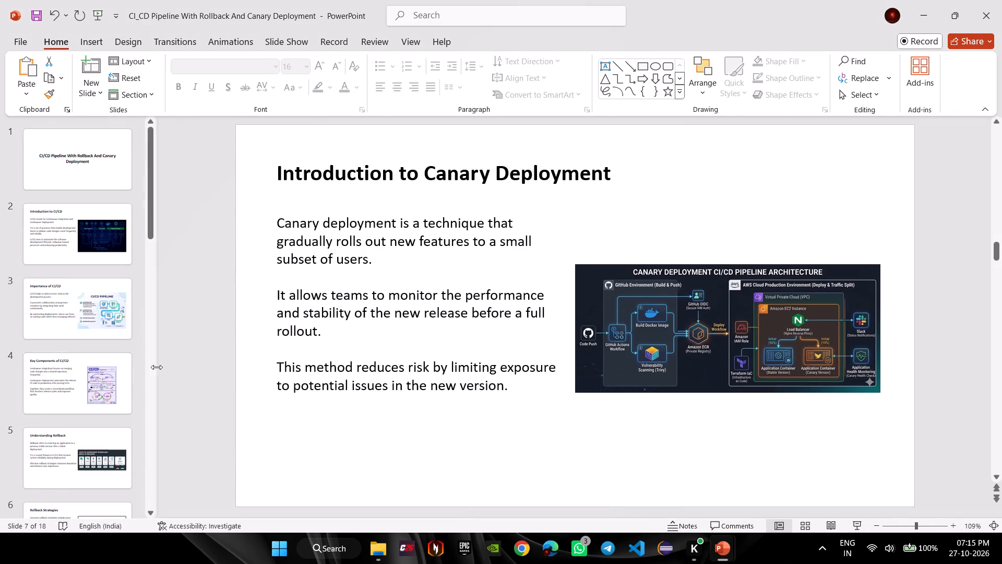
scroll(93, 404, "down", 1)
Copy the IARE title slide from the CAD presentation into the CI_CD Pipeline With Rollback And Canary Deployment presentation.
key("alt+Tab")
scroll(93, 351, "up", 5)
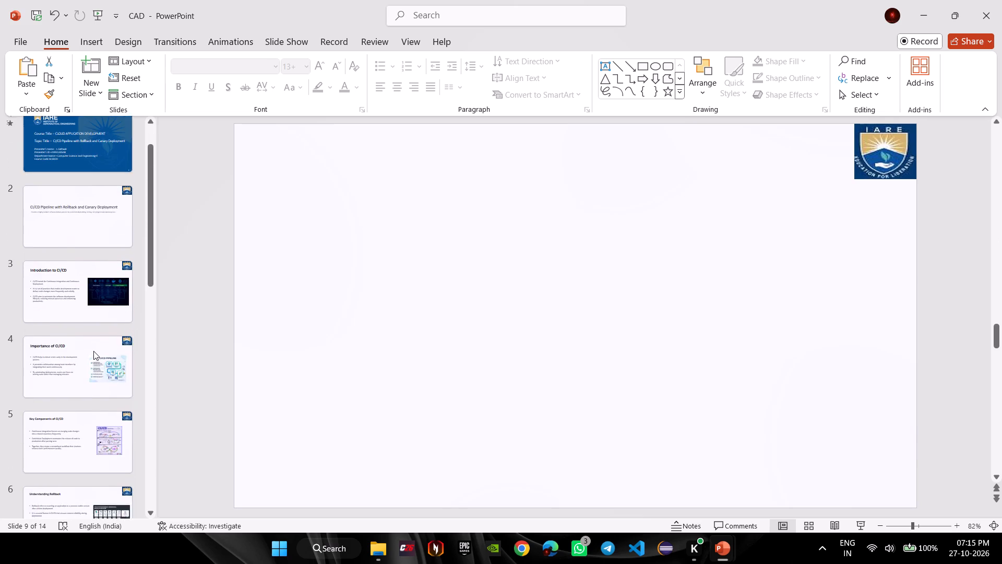
scroll(93, 351, "up", 1)
scroll(53, 167, "up", 4)
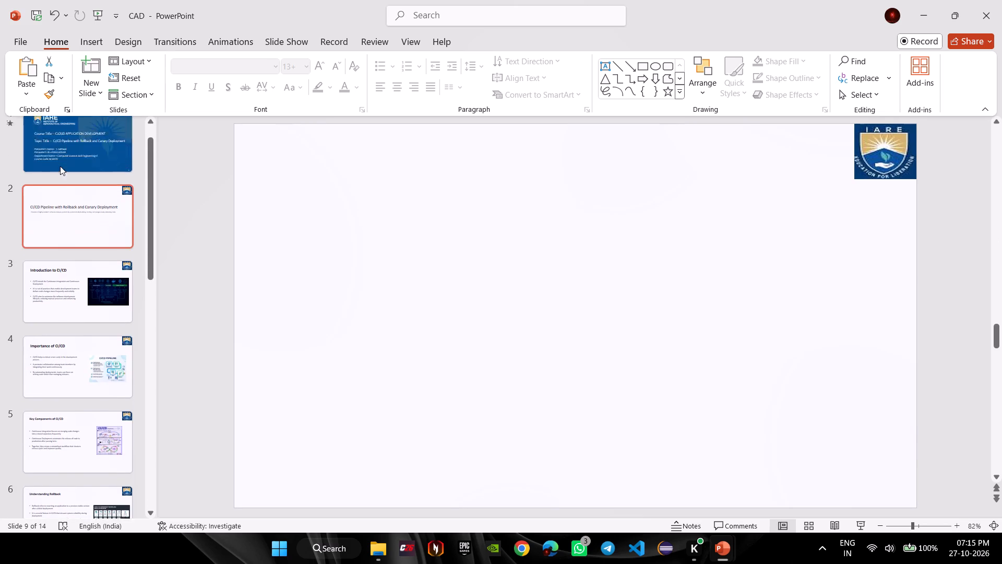
scroll(70, 147, "up", 6)
left_click(70, 147)
right_click(70, 147)
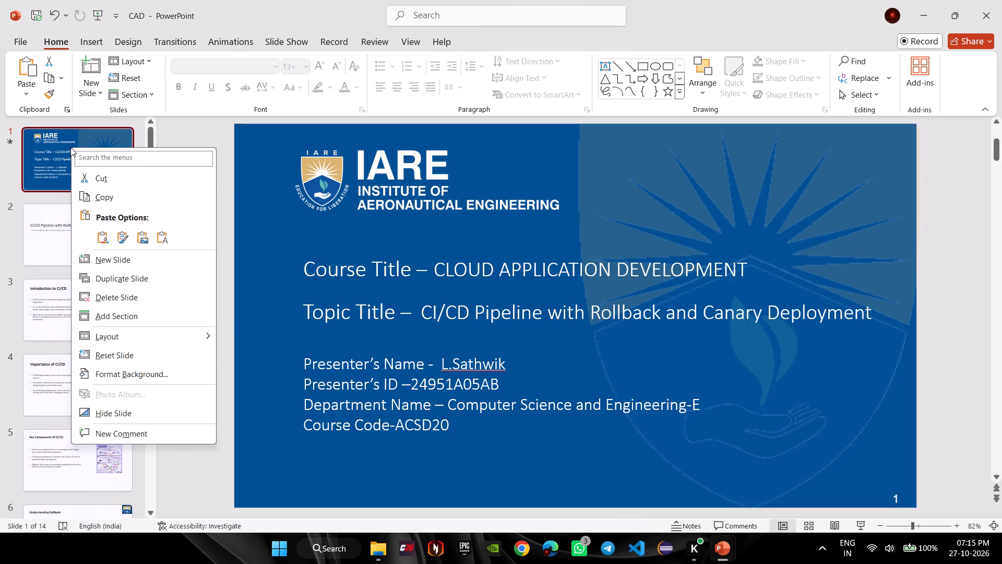
left_click(101, 209)
left_click(112, 202)
key("alt+Tab")
scroll(112, 202, "up", 8)
scroll(112, 202, "up", 20)
scroll(112, 202, "up", 3)
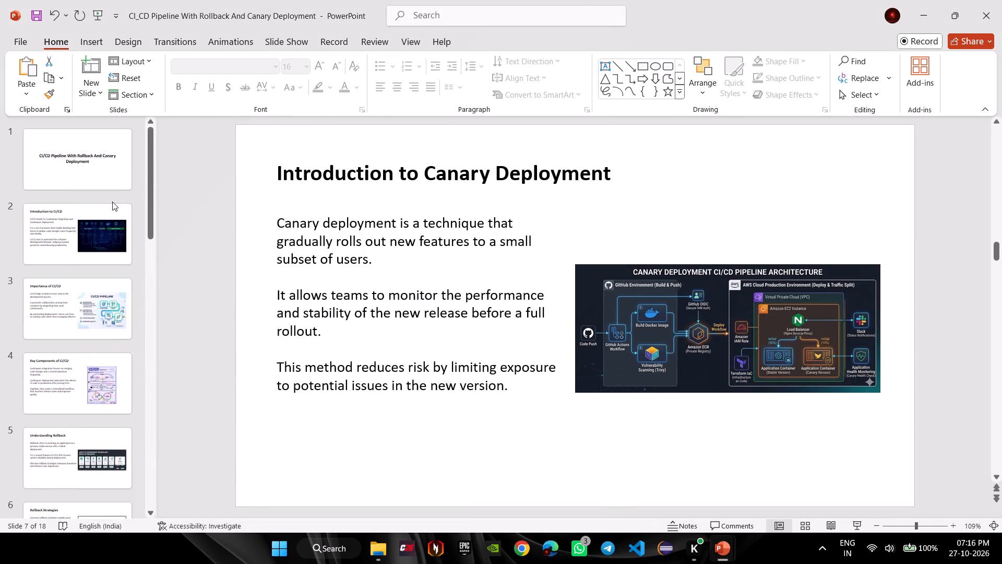
key("ctrl+v")
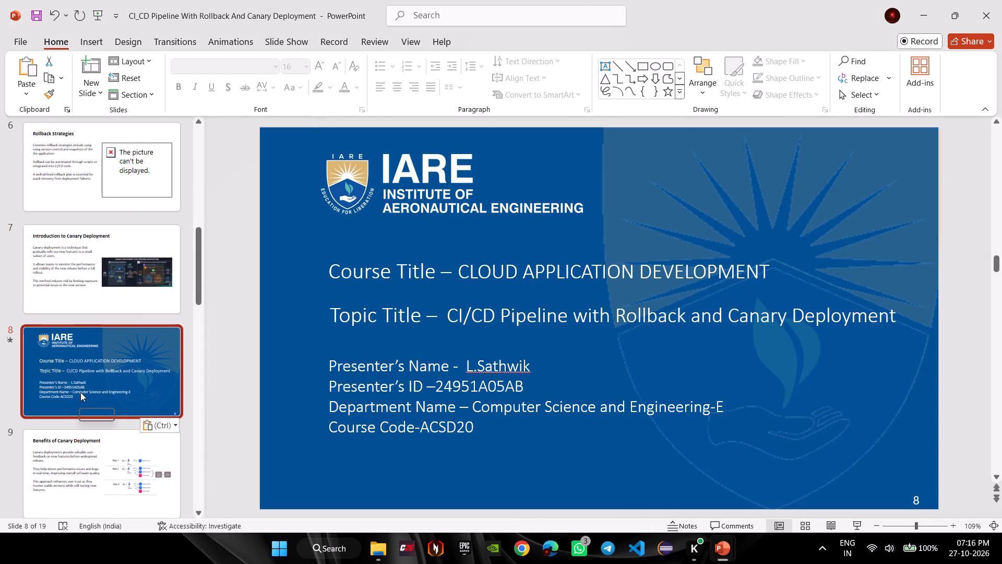
Move the pasted IARE title slide to the front of the presentation as slide 1.
left_click_drag(80, 392, 84, 113)
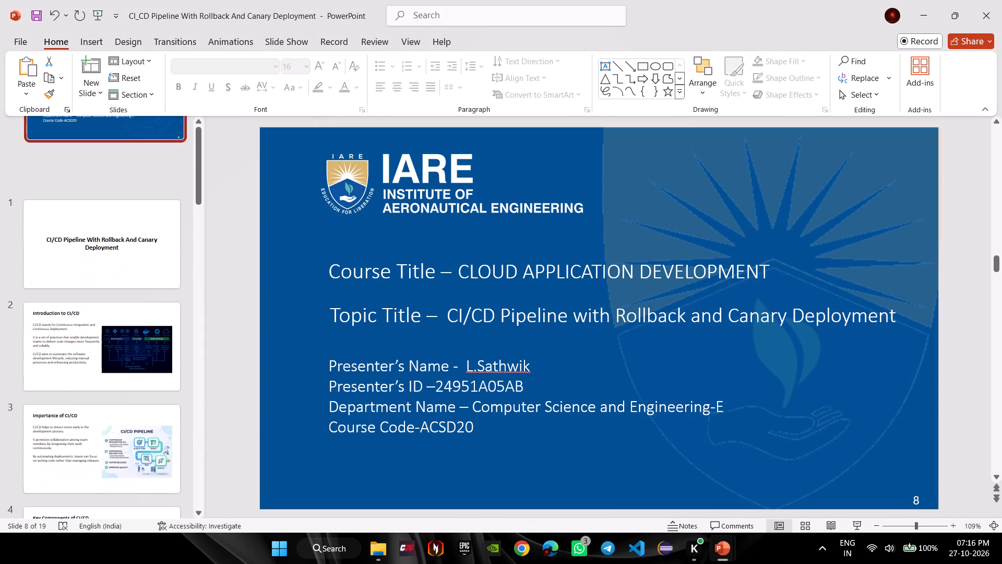
left_click_drag(84, 113, 86, 117)
left_click(99, 268)
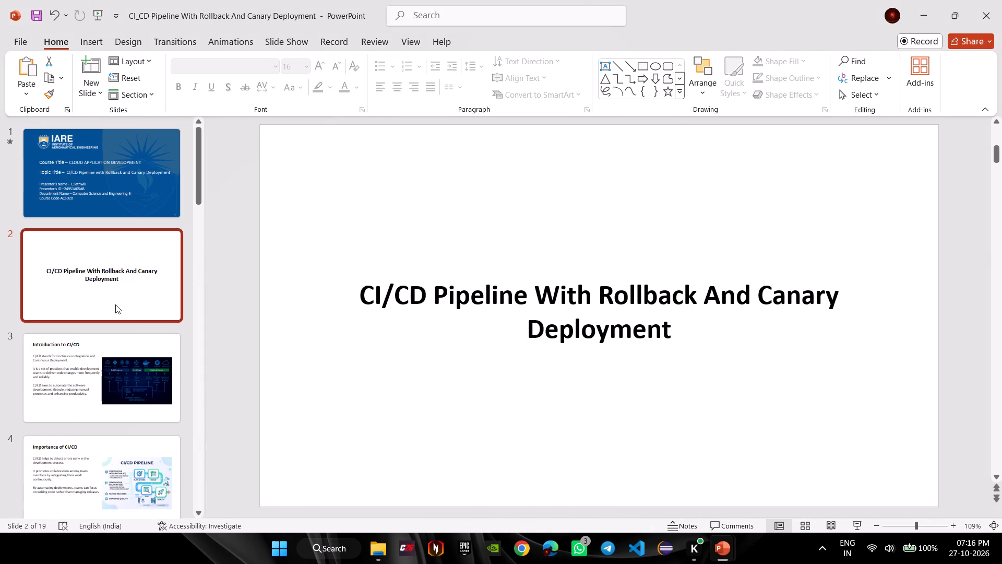
left_click(115, 304)
Copy the IARE logo from slide 4 of the CAD presentation into the top-right corner of slide 2 in the CI_CD Pipeline presentation.
key("alt+Tab")
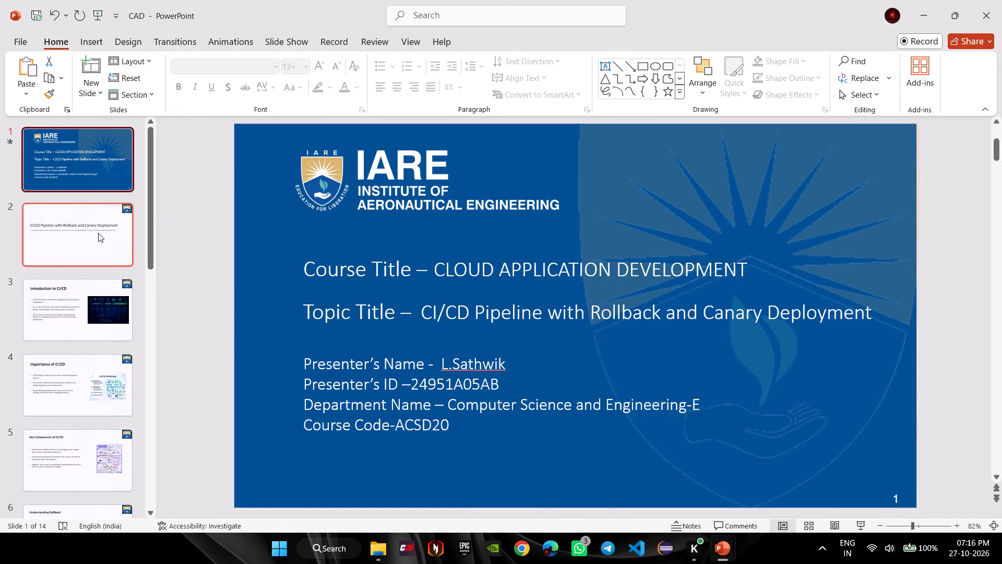
left_click(98, 233)
left_click(886, 145)
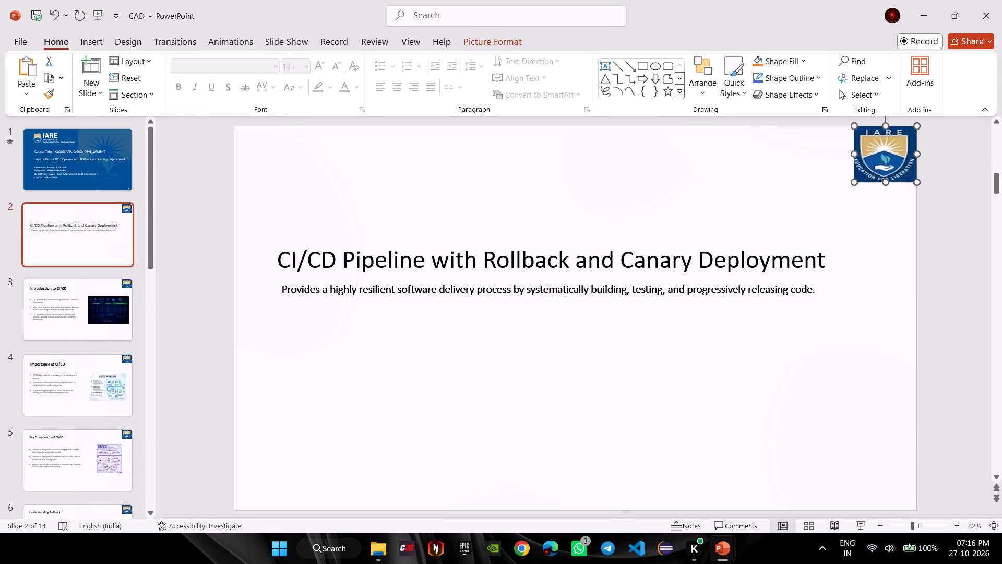
left_click(87, 391)
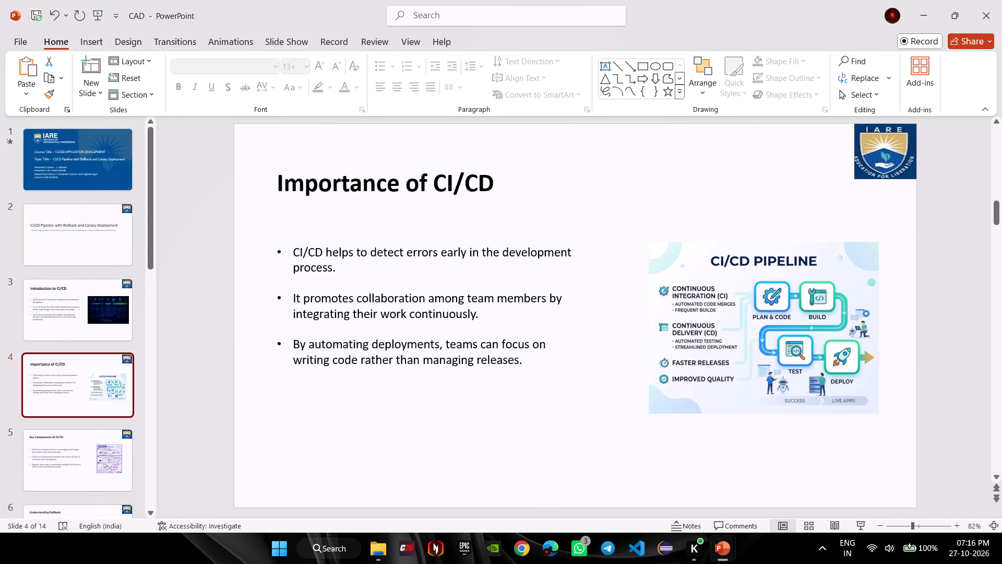
left_click(887, 150)
key("ctrl+c")
key("alt+Tab")
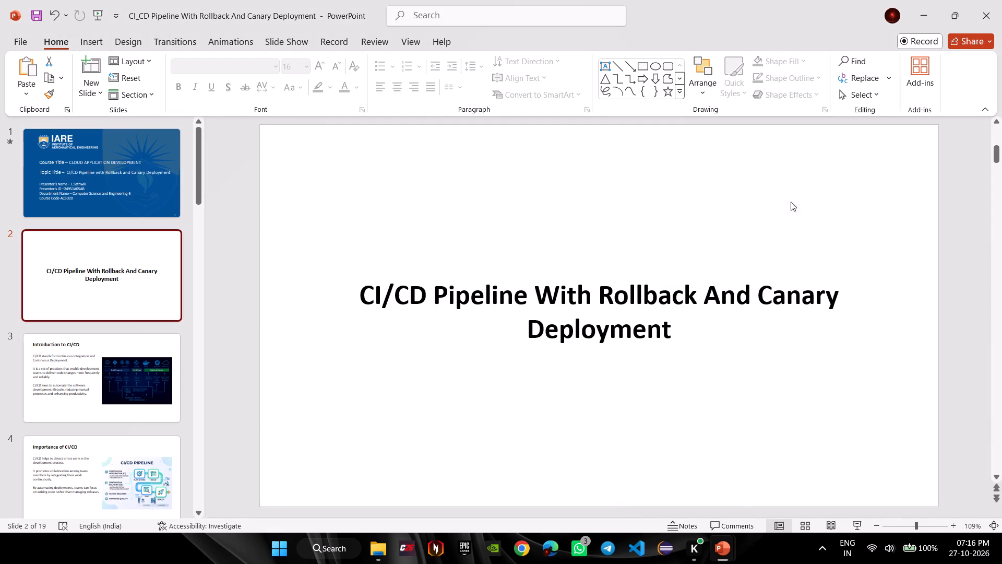
key("ctrl+v")
left_click_drag(921, 202, 702, 216)
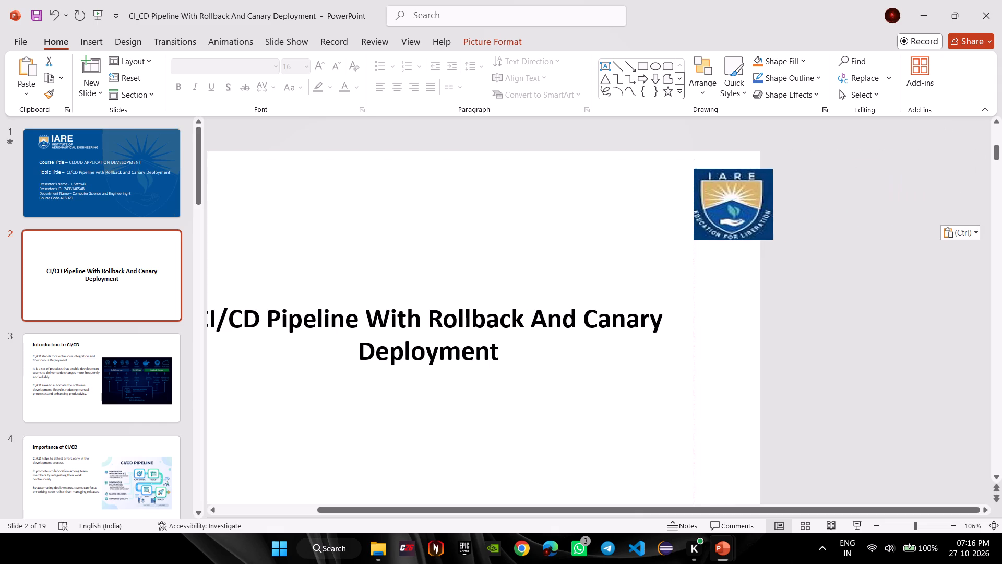
left_click_drag(702, 216, 703, 203)
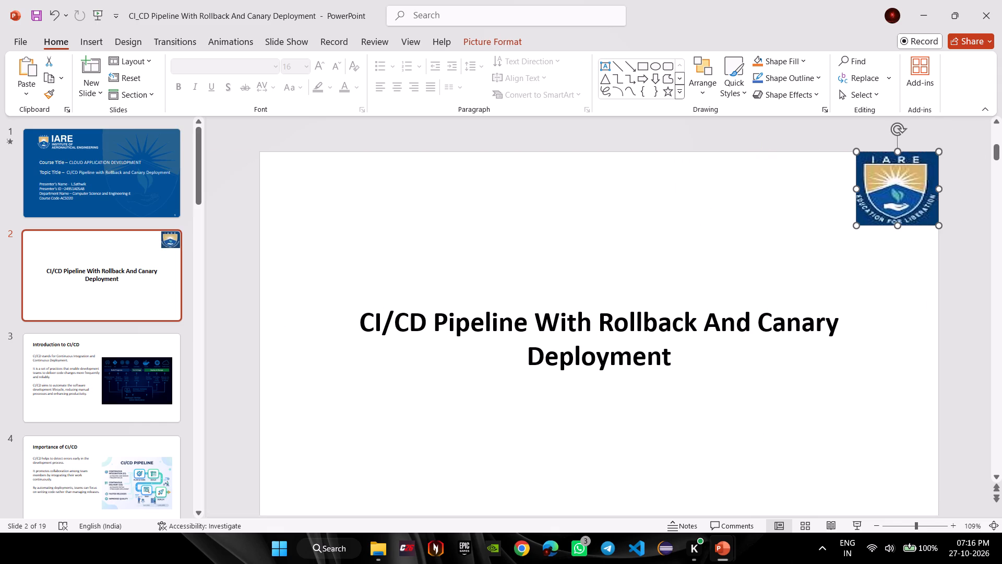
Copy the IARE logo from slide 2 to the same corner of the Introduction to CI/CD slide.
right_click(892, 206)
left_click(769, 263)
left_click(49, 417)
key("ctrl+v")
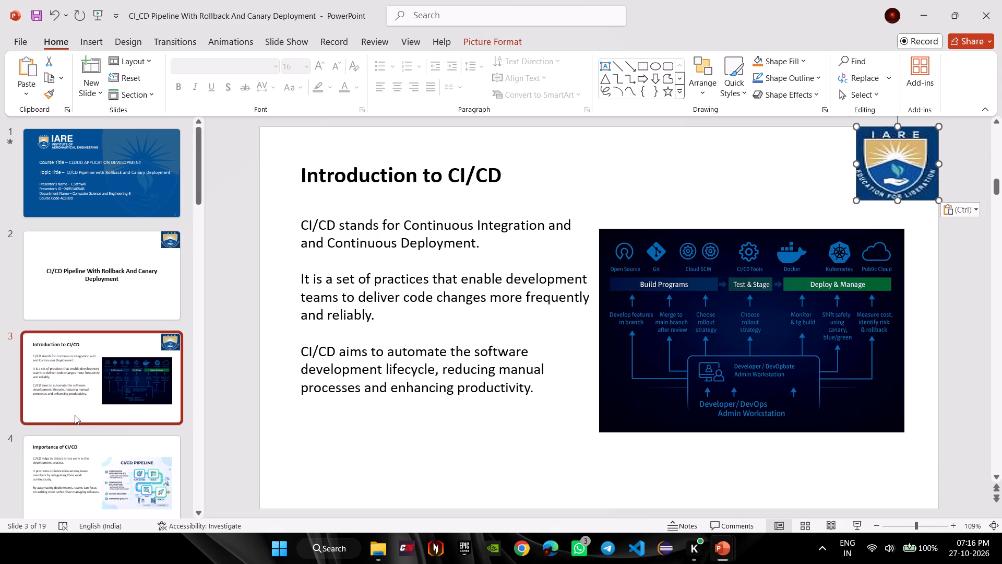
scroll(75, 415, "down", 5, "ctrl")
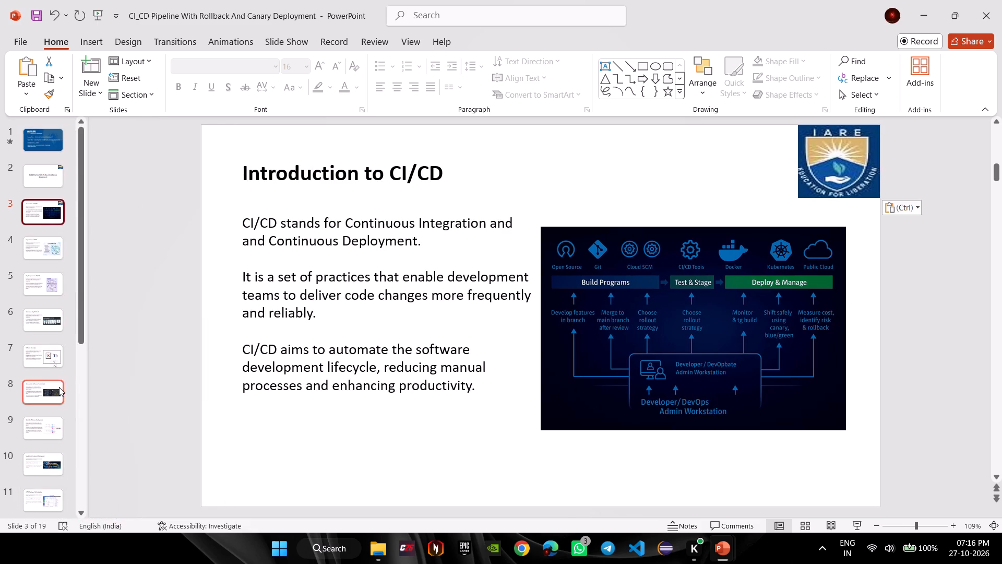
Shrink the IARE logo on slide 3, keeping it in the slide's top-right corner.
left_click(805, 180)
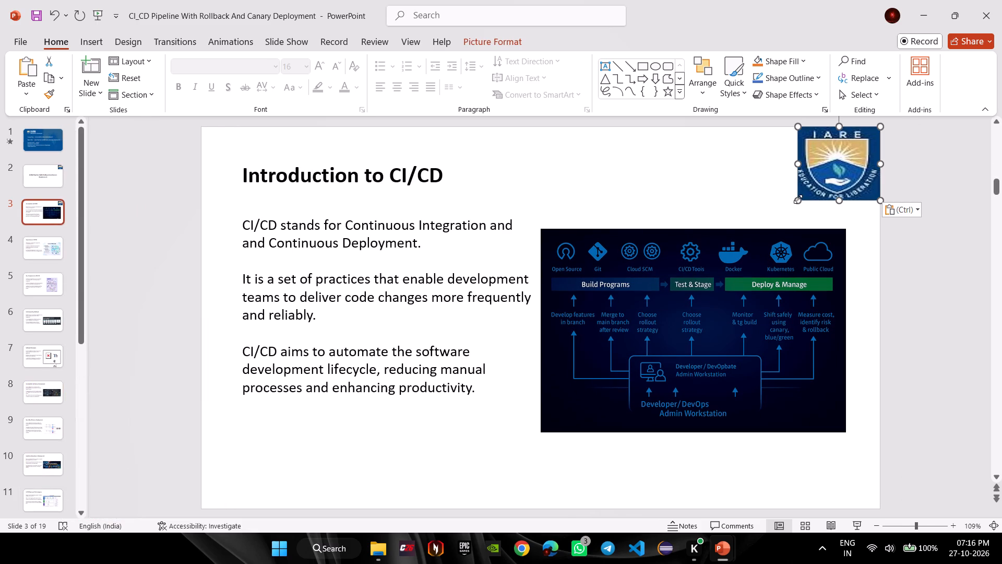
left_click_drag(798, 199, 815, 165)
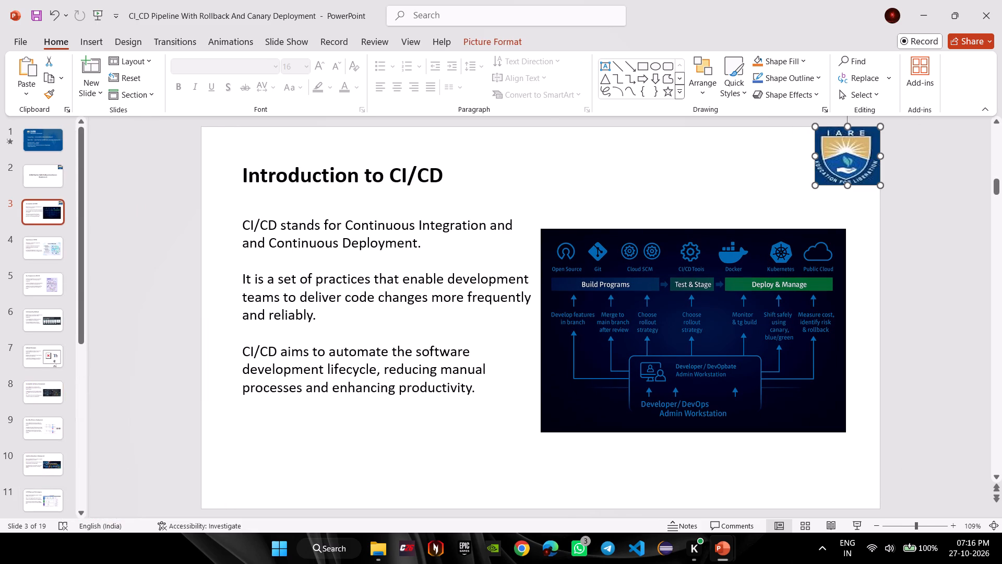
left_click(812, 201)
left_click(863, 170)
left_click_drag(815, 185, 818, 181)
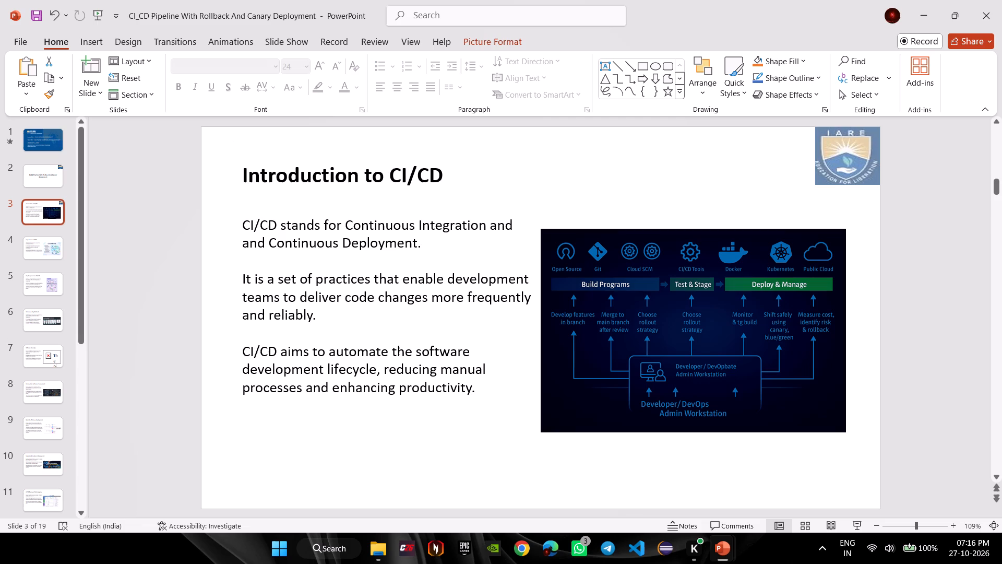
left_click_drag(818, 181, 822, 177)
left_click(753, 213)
Switch to Chrome, search Google for IARE NEW LOGO and copy the first logo image from the LinkedIn result.
key("alt+Tab")
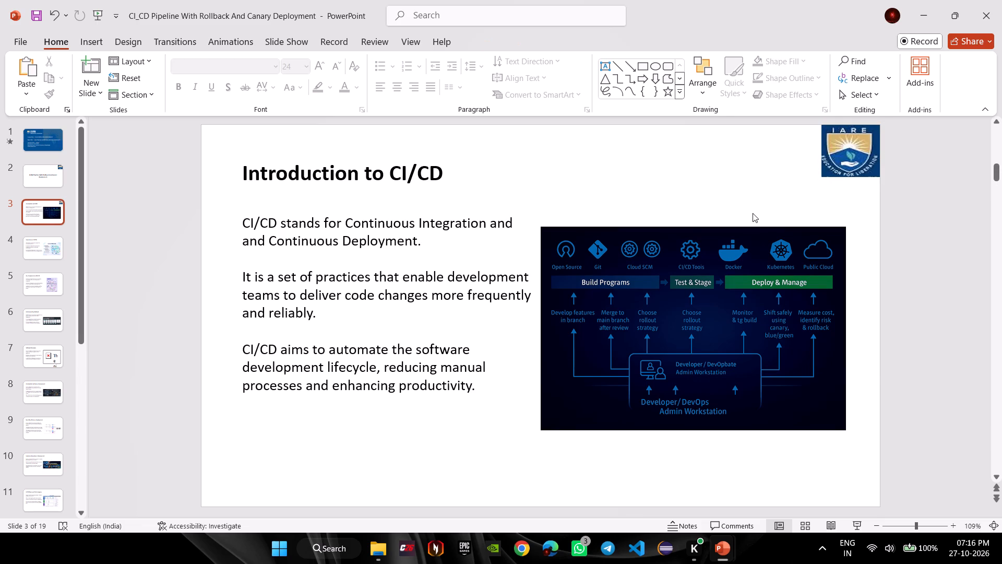
key("alt+Tab")
key("alt+Tab")
key("alt+Tab")
left_click(528, 553)
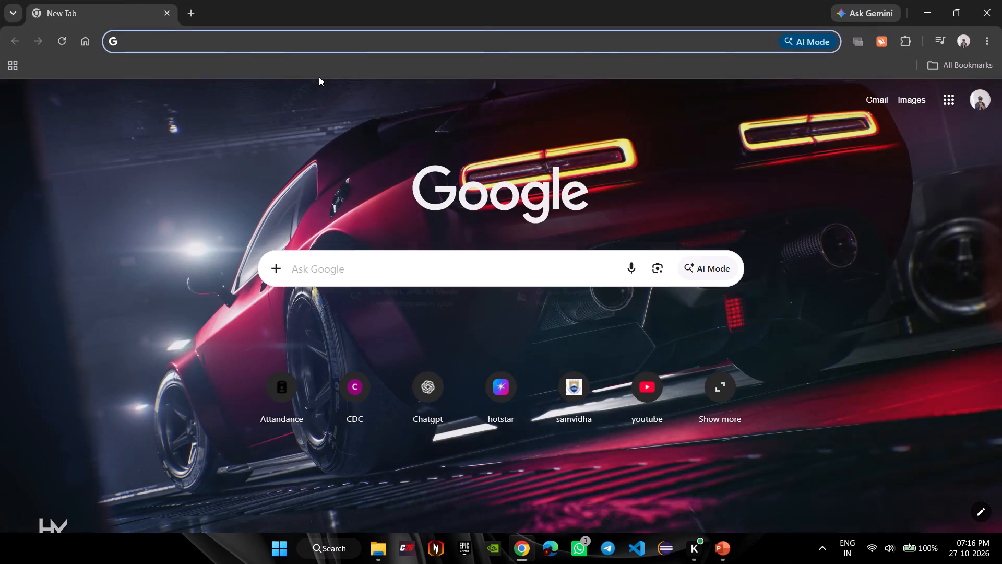
type("IARE NRW")
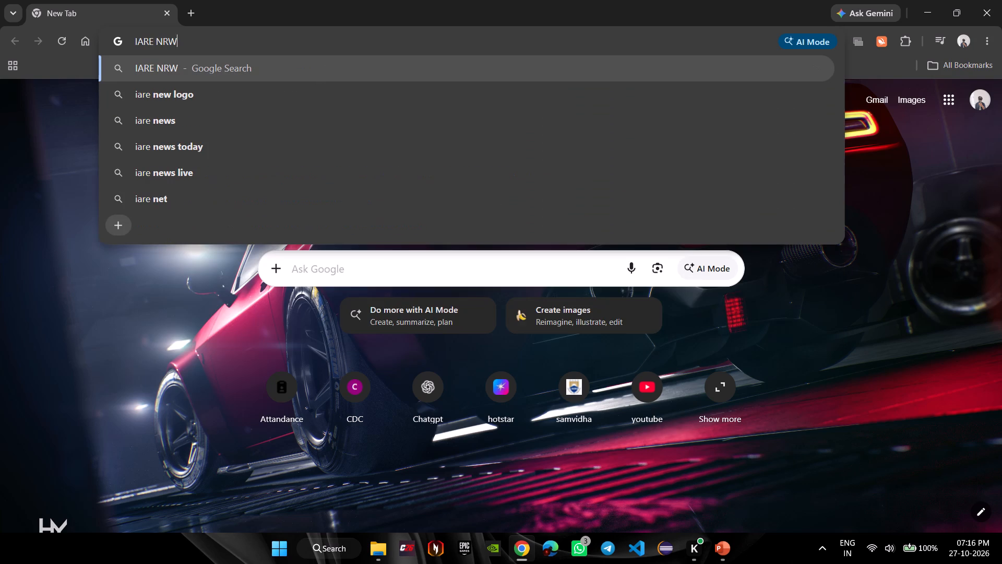
key("BackSpace")
key("BackSpace")
type("EW LOGOG")
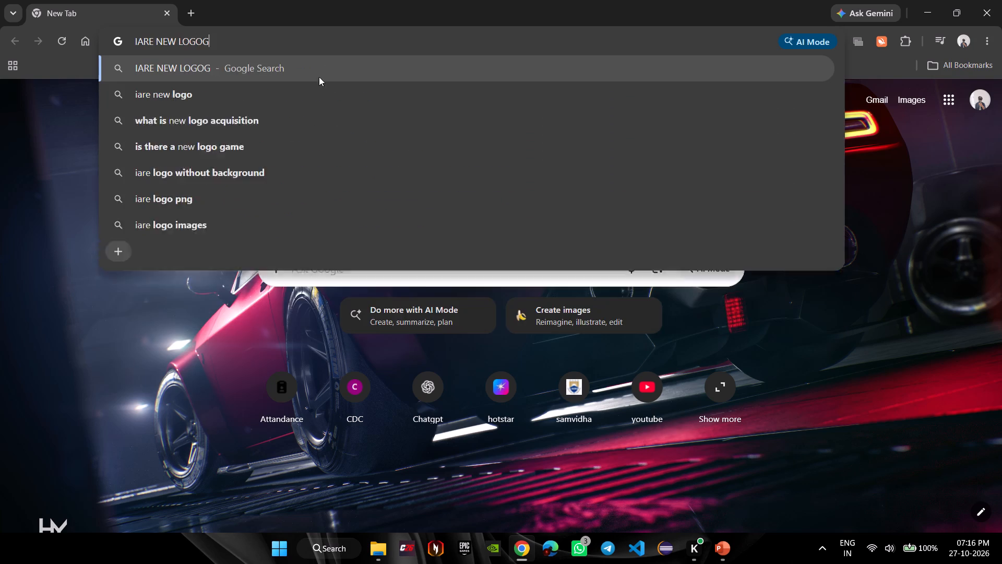
key("BackSpace")
key("Return")
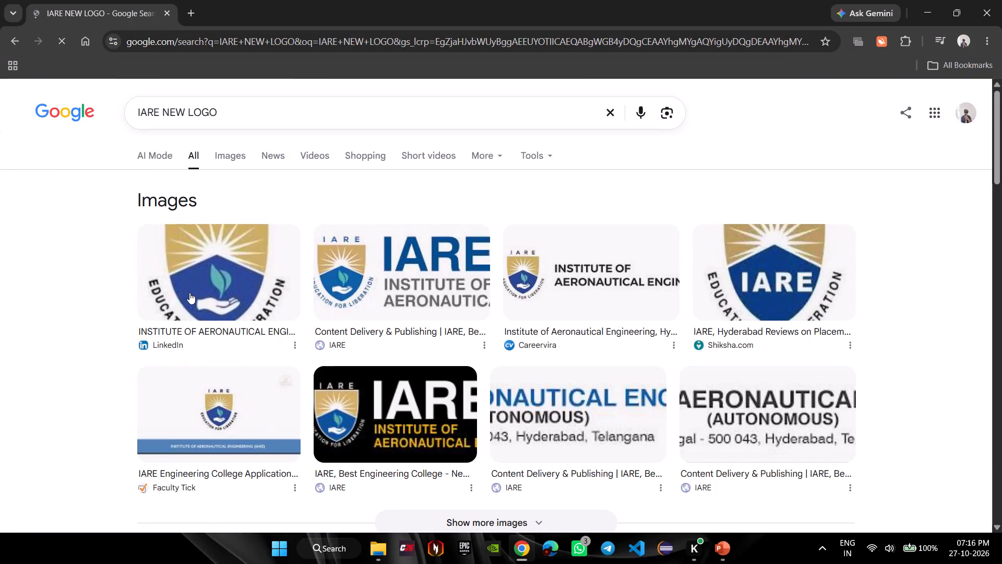
right_click(189, 292)
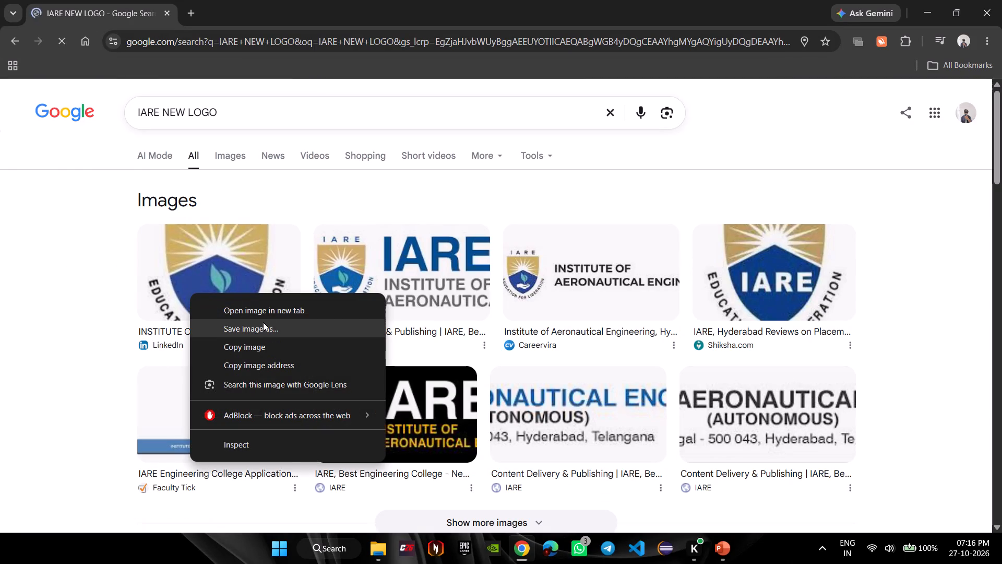
left_click(262, 343)
Replace the IARE logo on slide 3 of the CI_CD Pipeline presentation with the logo image copied from the web.
key("alt+Tab")
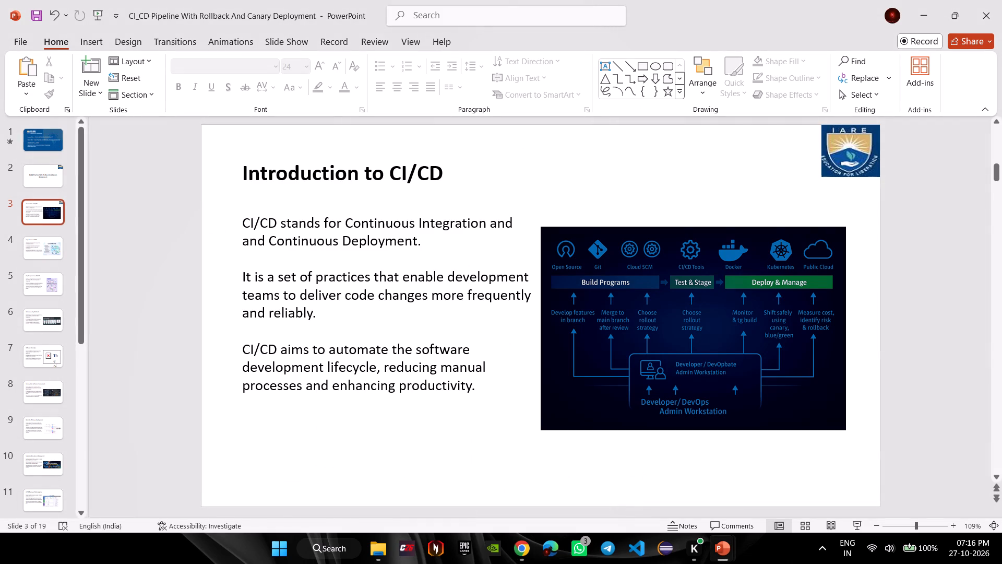
left_click(853, 173)
key("BackSpace")
key("ctrl+v")
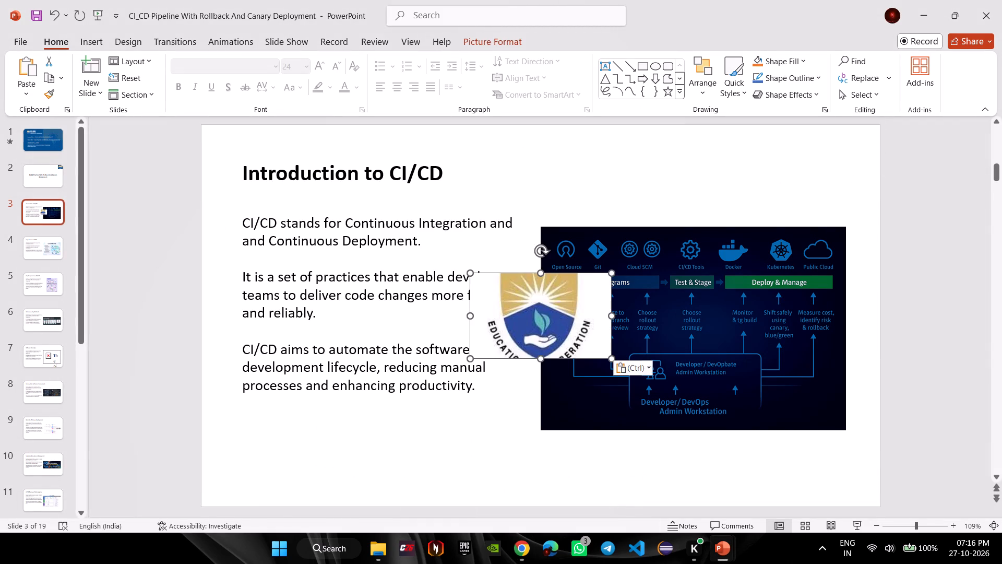
Enlarge the logo pasted from the web on the Introduction to CI/CD slide, and delete it.
left_click(527, 303)
left_click_drag(469, 360, 456, 402)
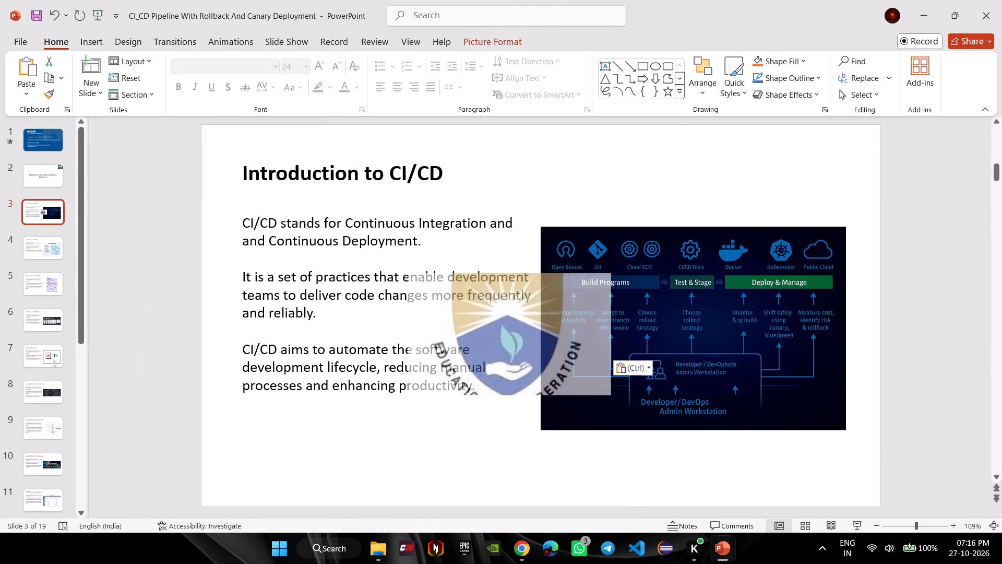
left_click_drag(456, 402, 440, 428)
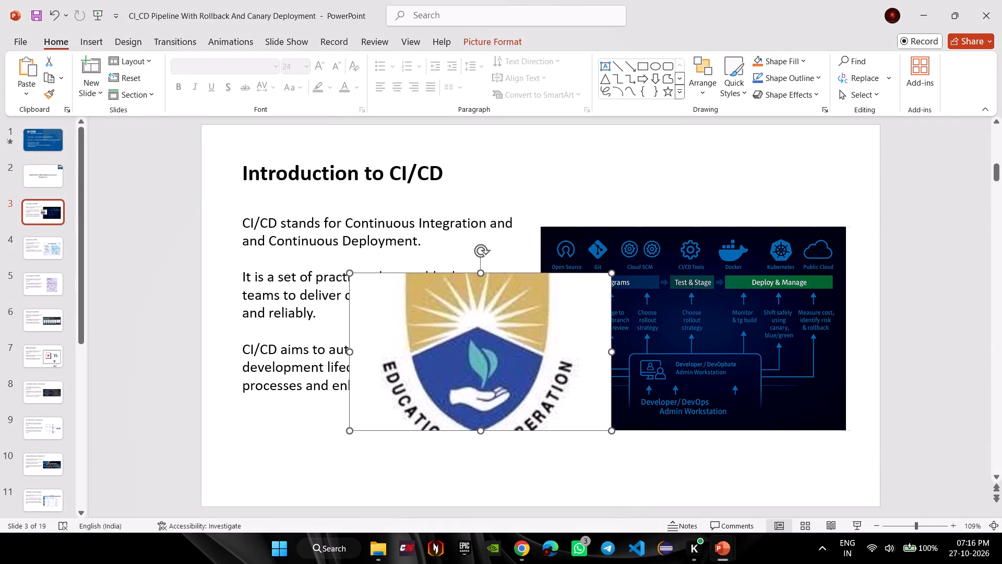
key("BackSpace")
Switch to Chrome, examine the web and image results for IARE NEW LOGO for another logo version, and return to the CI_CD presentation.
key("alt+Tab")
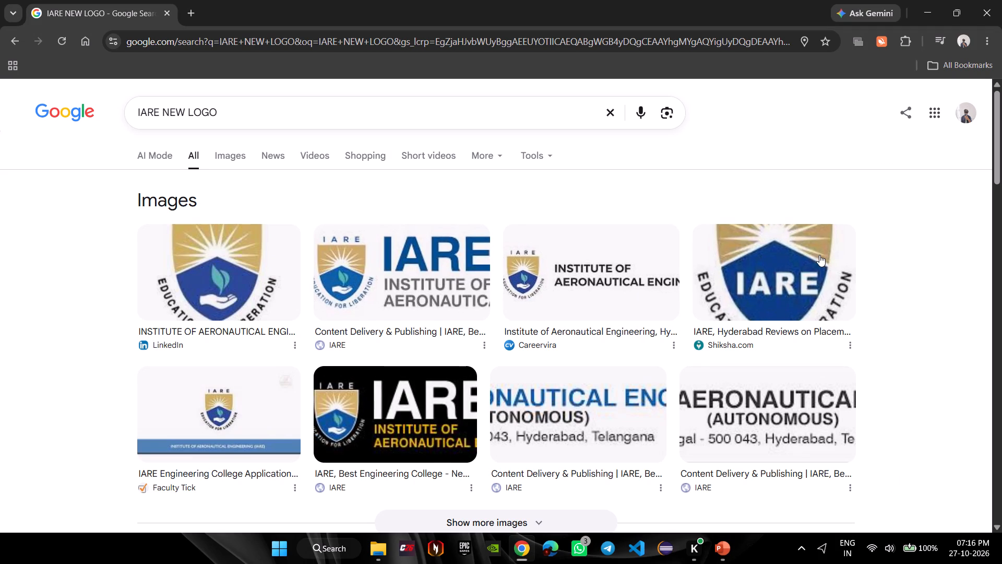
left_click(819, 255)
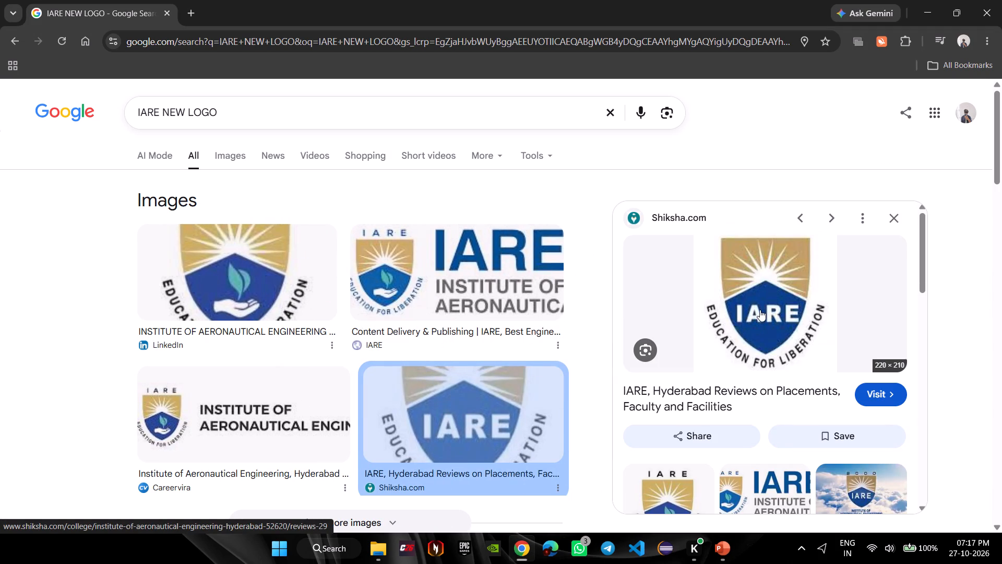
left_click(893, 224)
scroll(686, 304, "down", 1)
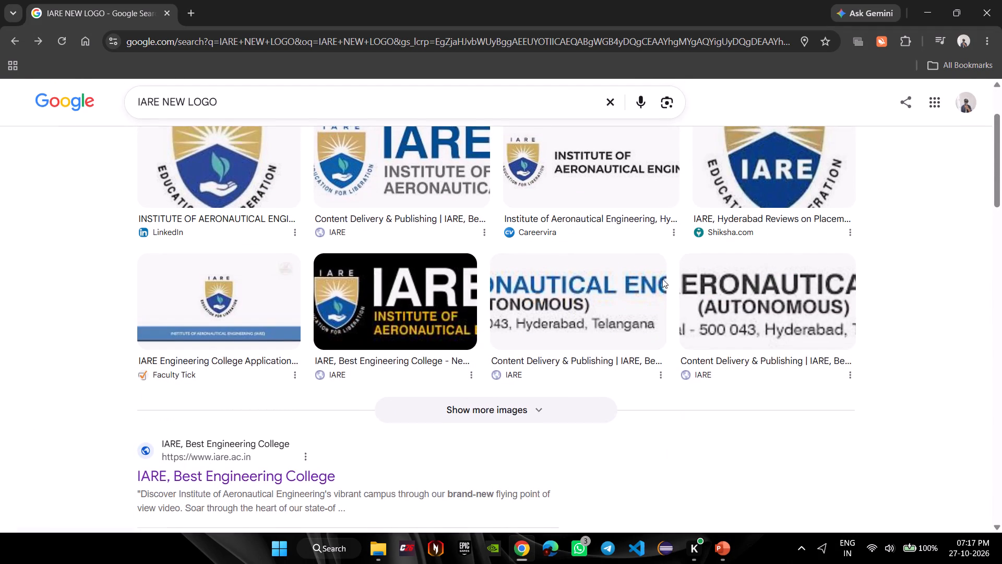
scroll(662, 279, "down", 1)
scroll(454, 285, "down", 2)
scroll(454, 285, "up", 5)
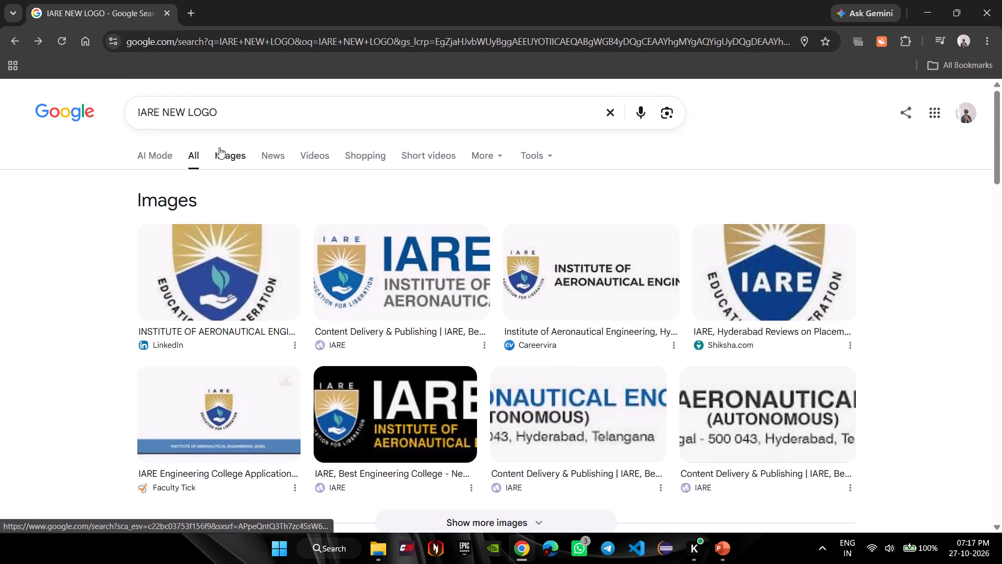
left_click(219, 147)
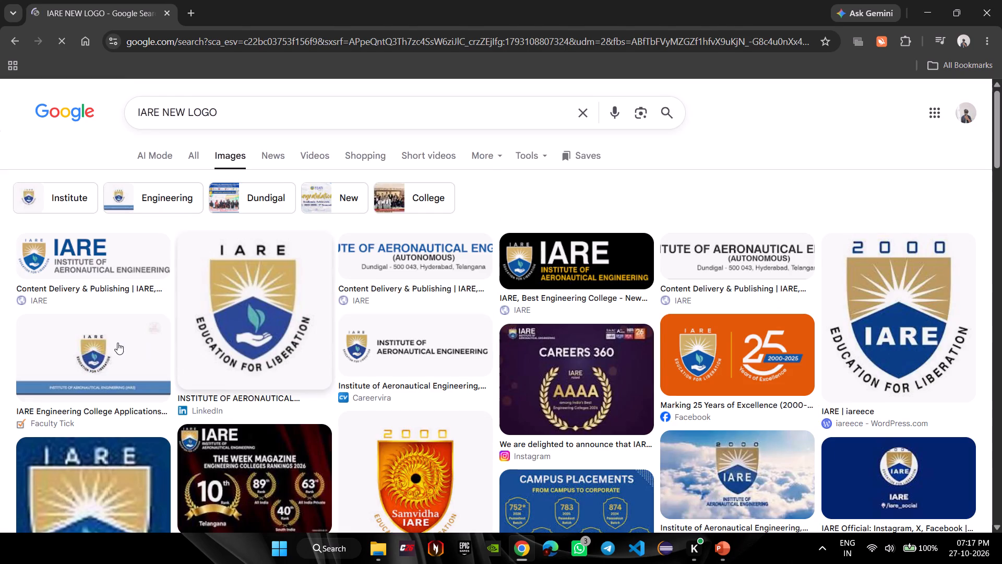
scroll(889, 335, "down", 1)
key("alt+Tab")
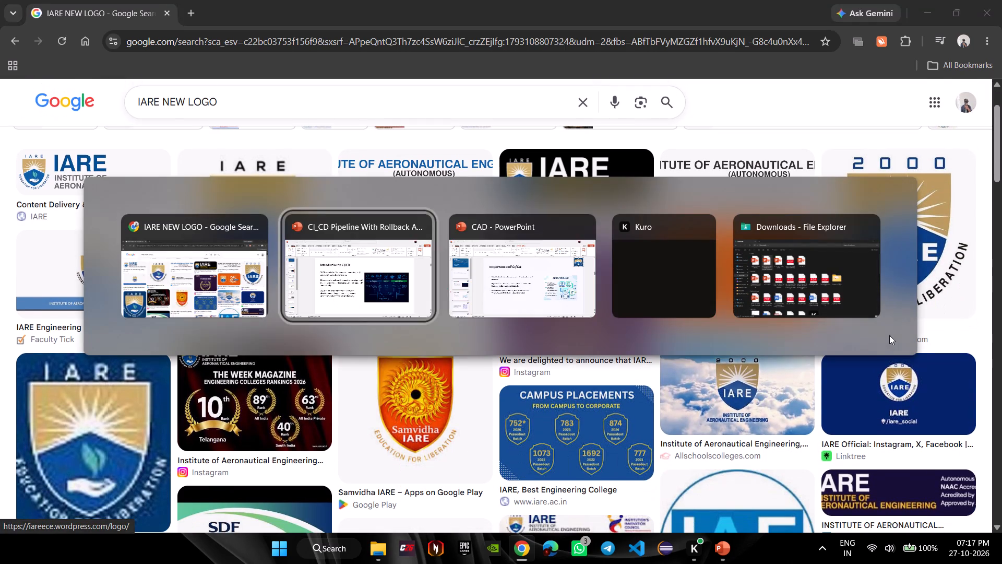
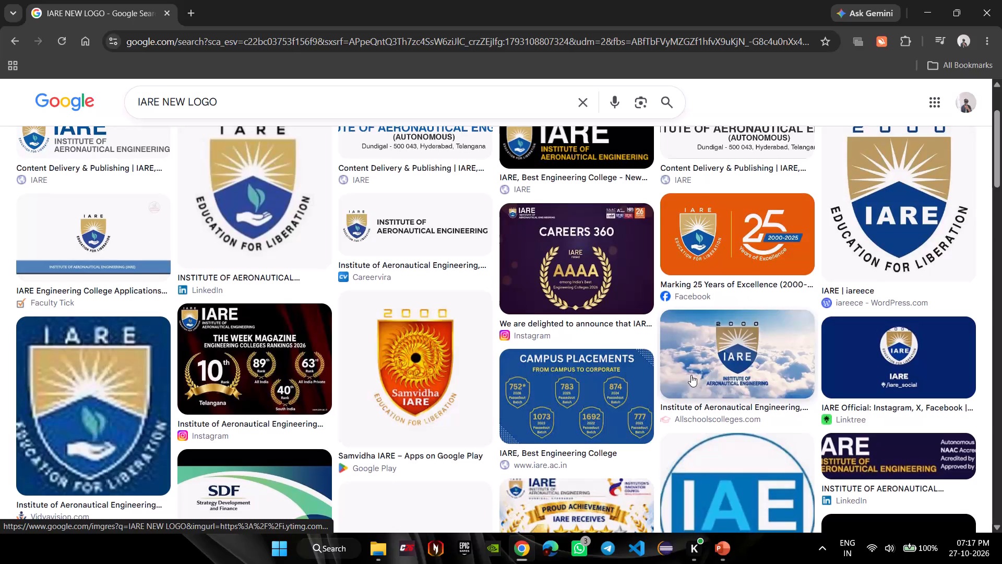
Examine the Google image results for IARE NEW LOGO for a suitable version of the college logo.
scroll(691, 375, "down", 1)
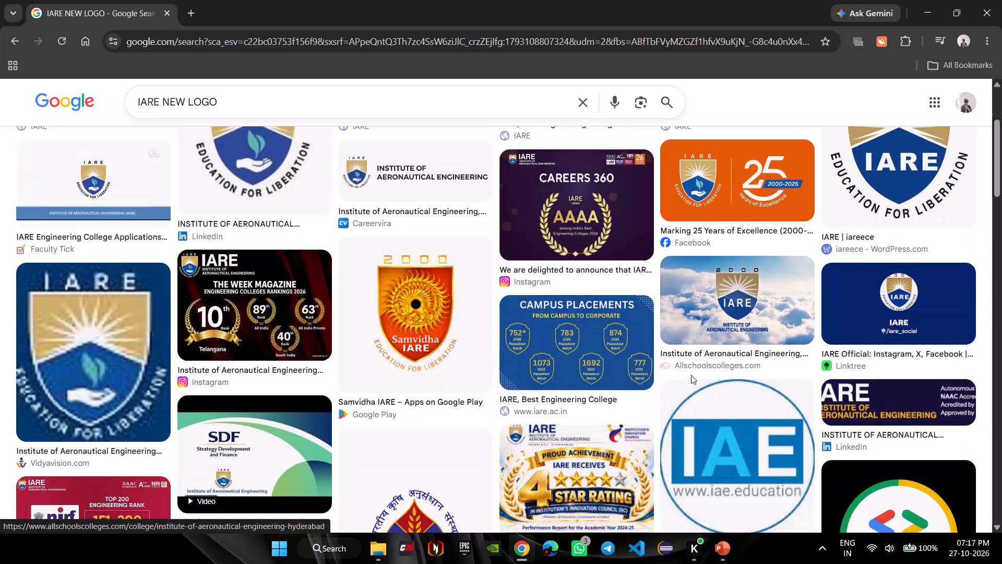
scroll(691, 375, "down", 2)
scroll(303, 371, "down", 2)
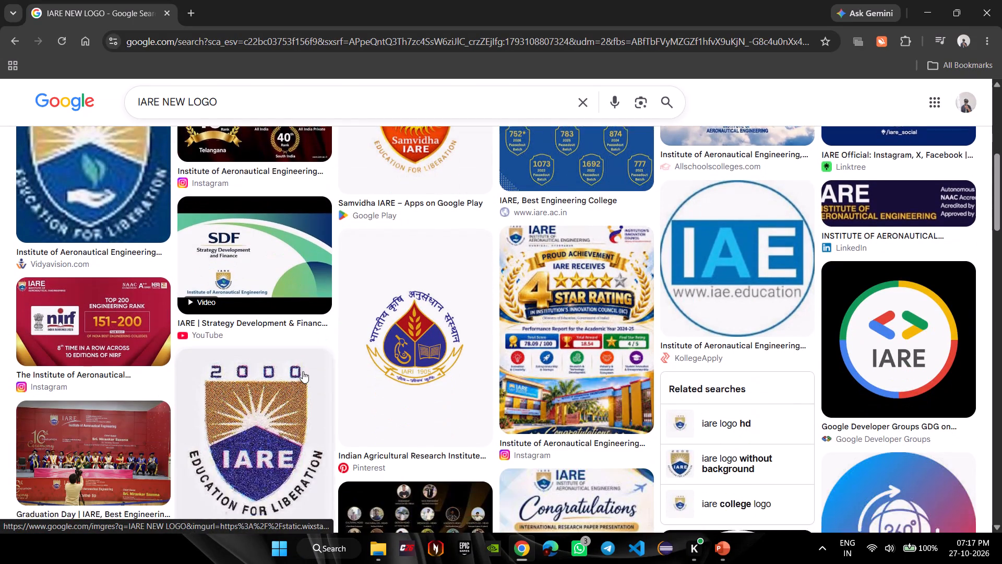
scroll(303, 371, "down", 4)
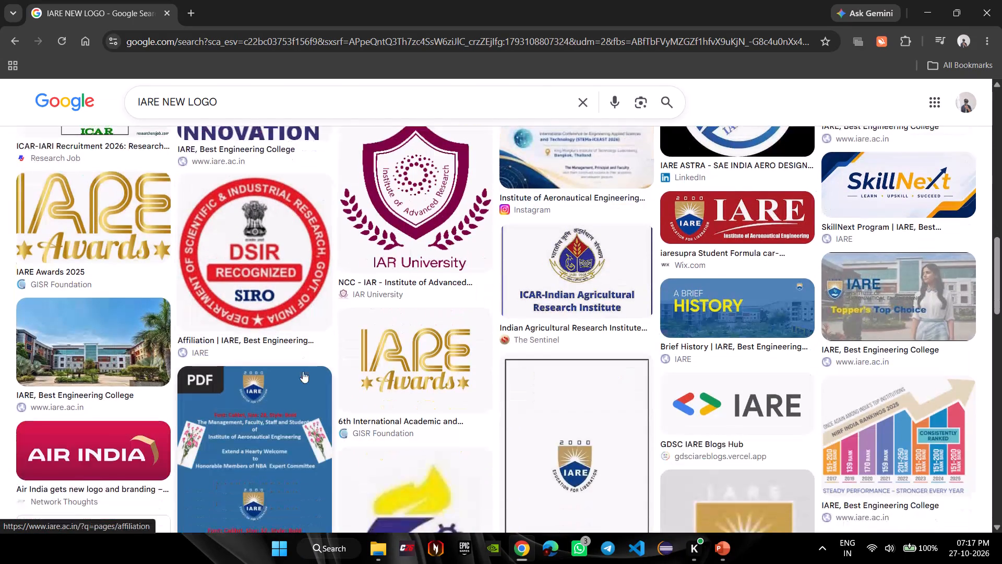
scroll(303, 371, "down", 1)
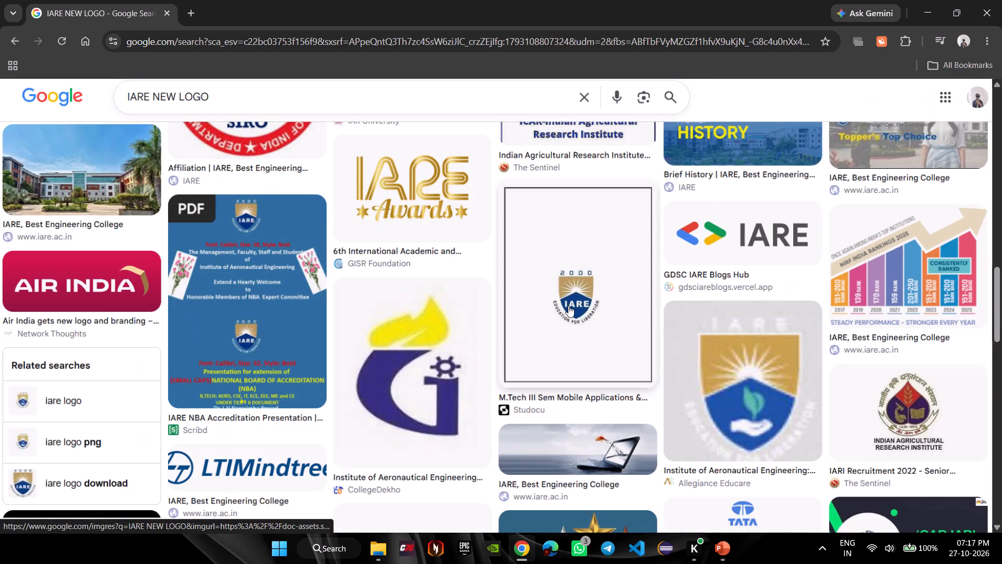
scroll(568, 305, "down", 4)
scroll(568, 305, "up", 8)
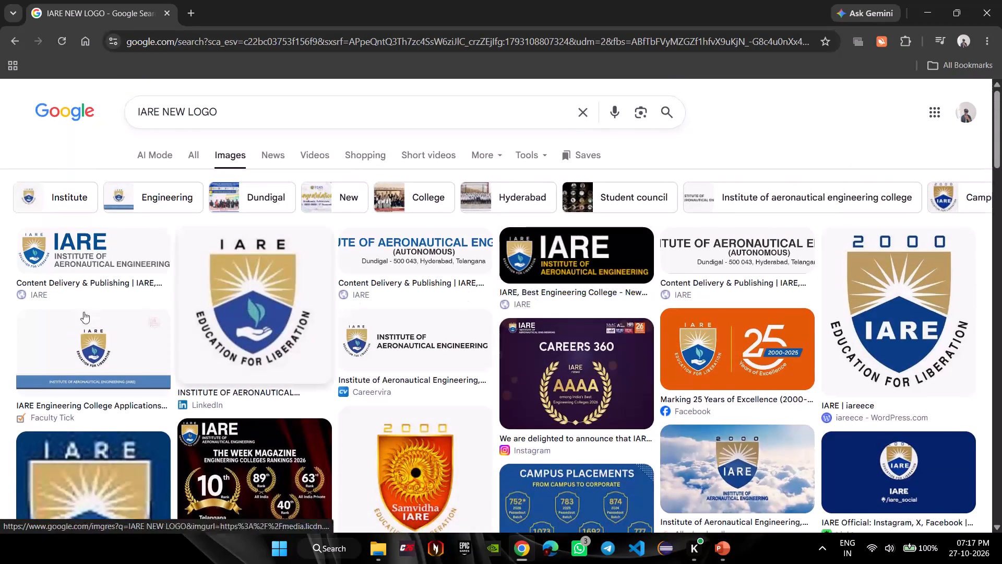
scroll(87, 319, "up", 2)
Open the available actions for the IARE shield logo image in the LinkedIn result.
right_click(249, 294)
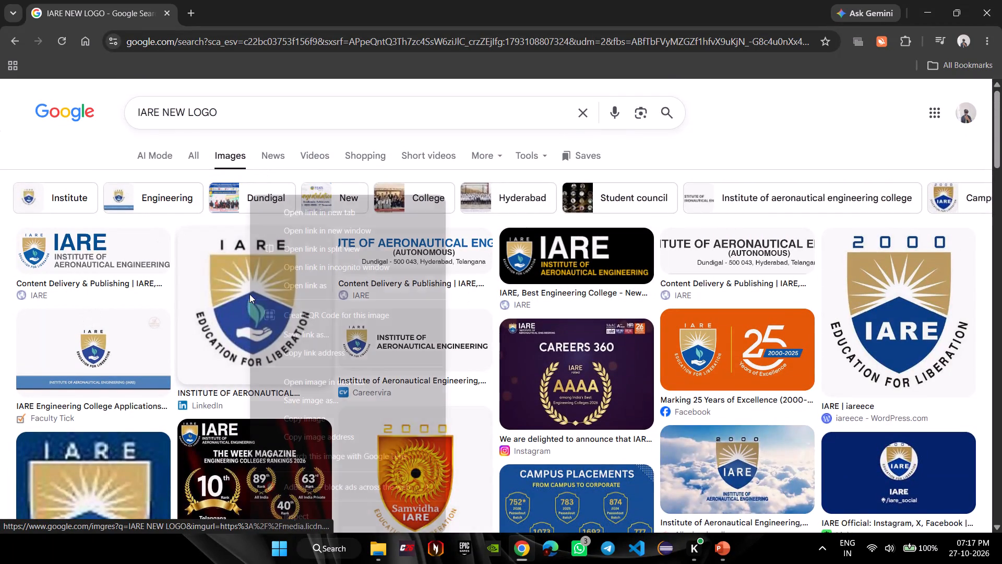
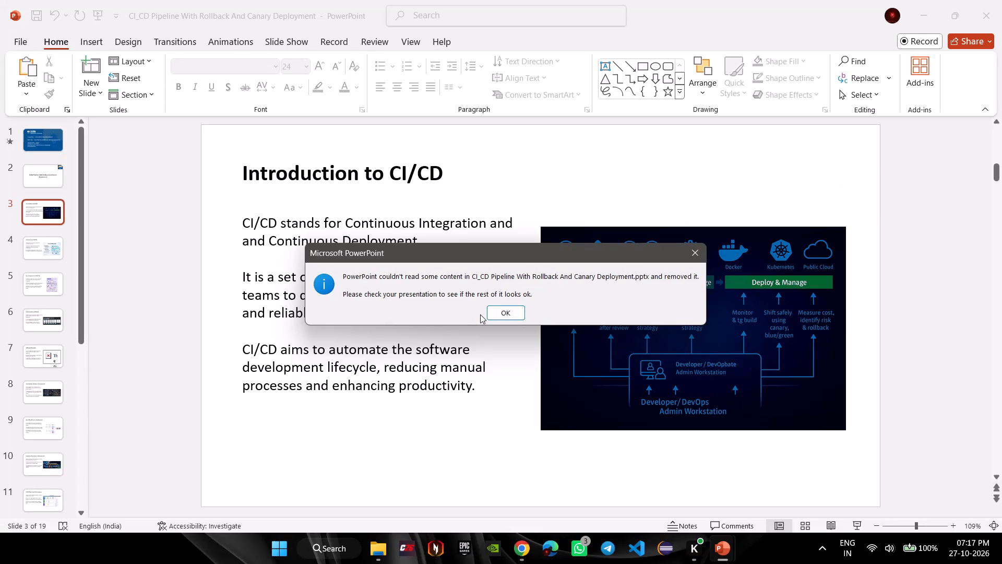
In the CI/CD Pipeline presentation in PowerPoint, dismiss the notice and select the IARE logo picture on slide 2.
left_click(502, 310)
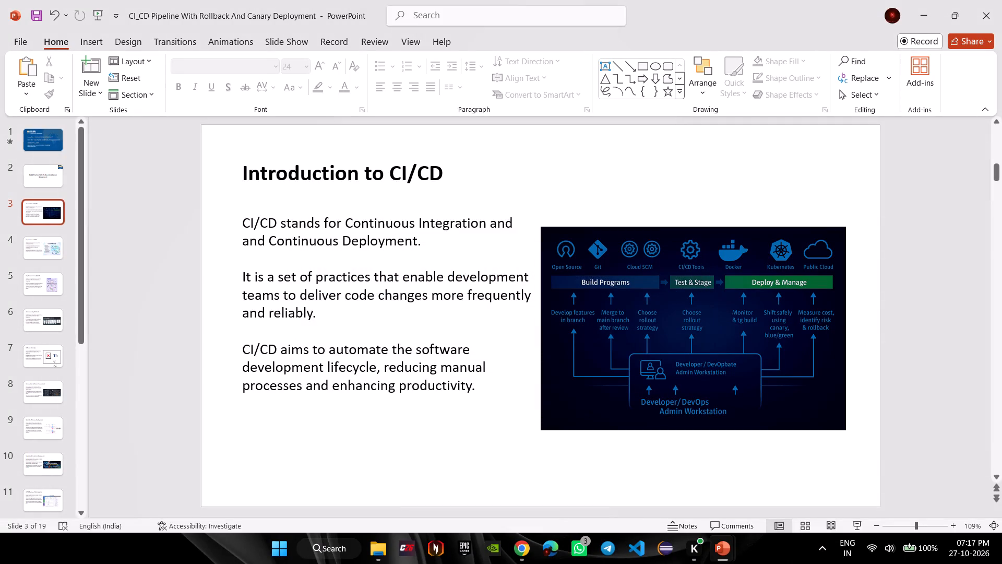
left_click(52, 179)
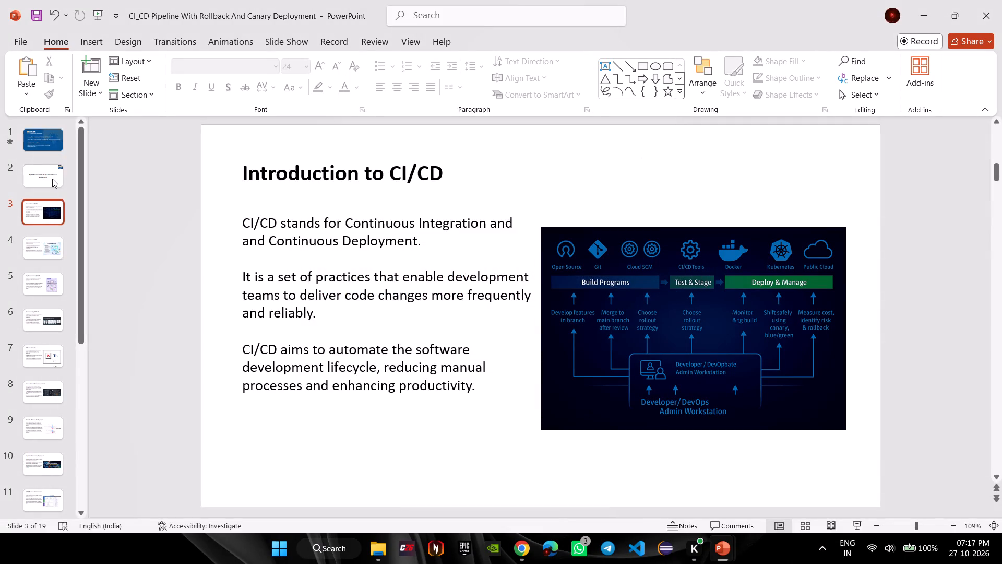
left_click(52, 179)
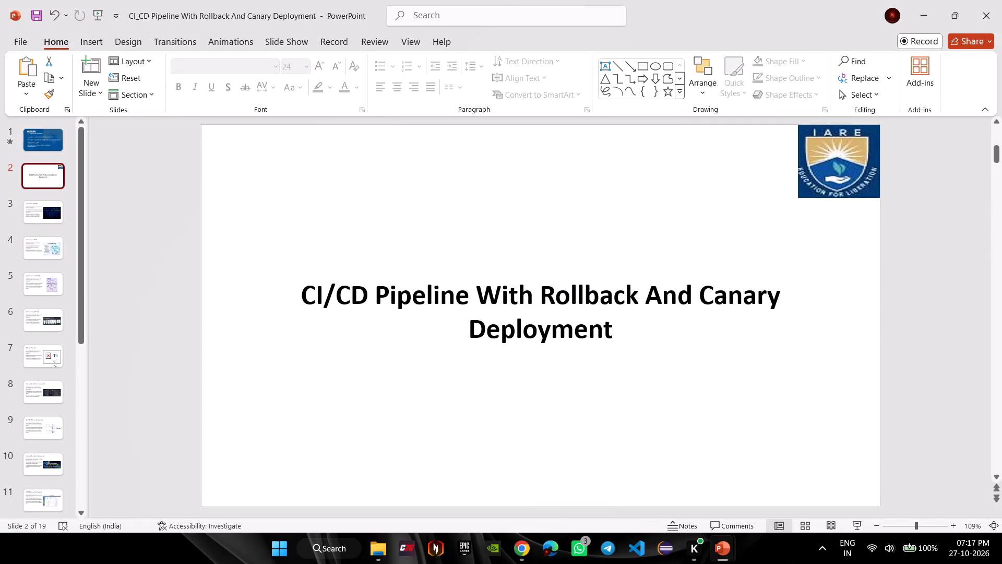
left_click(825, 172)
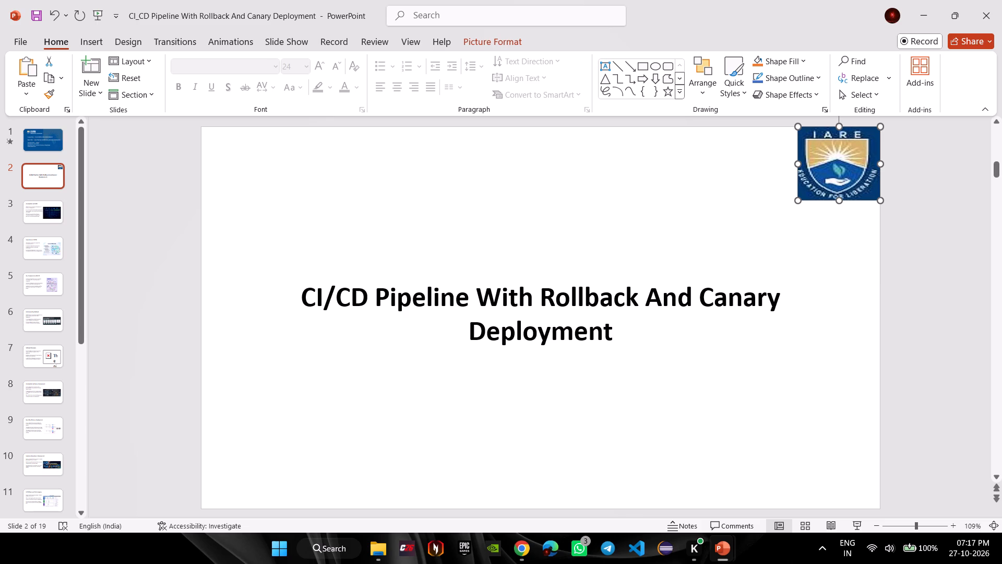
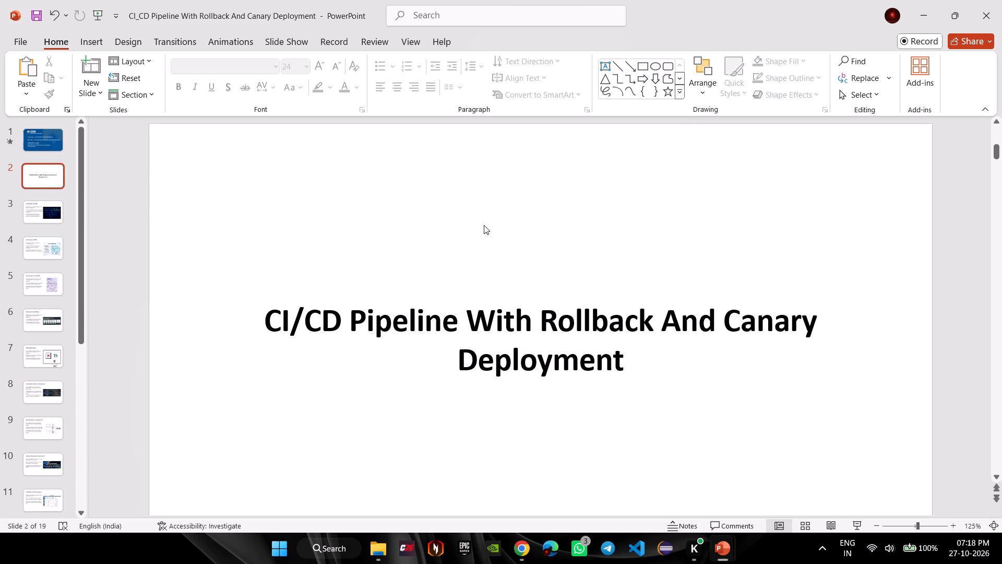
Review slide 2 with the presentation title and slide 3, Introduction to CI/CD, fitting the whole slide in view.
left_click(46, 201)
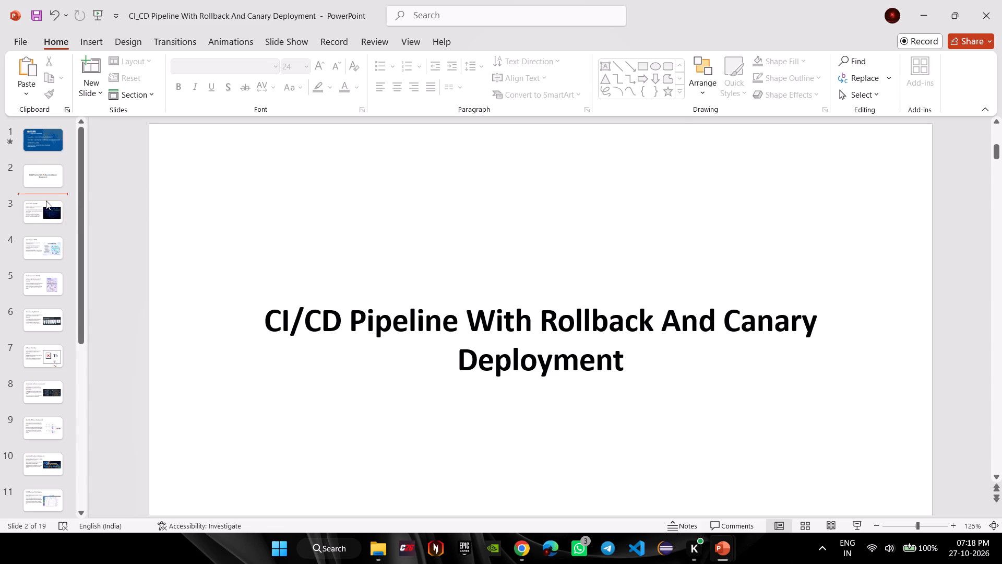
left_click(42, 213)
left_click_drag(53, 152, 52, 177)
left_click(52, 177)
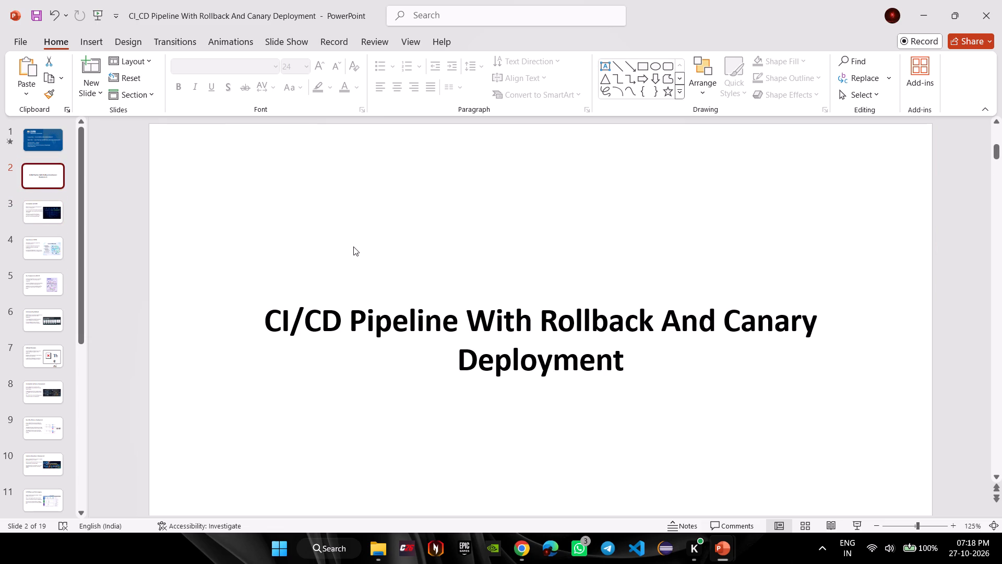
scroll(353, 246, "down", 4, "ctrl")
scroll(353, 246, "up", 3, "ctrl")
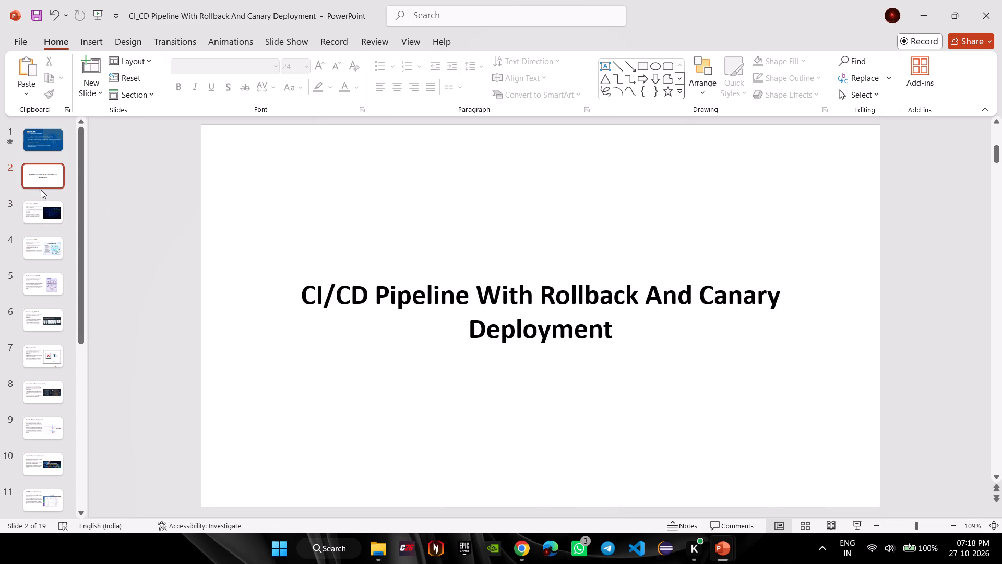
left_click(40, 207)
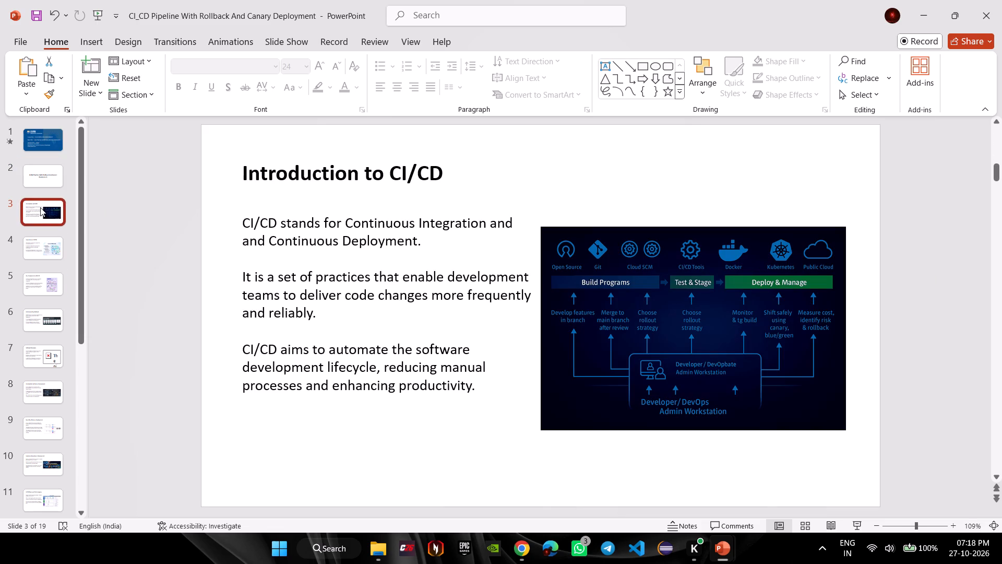
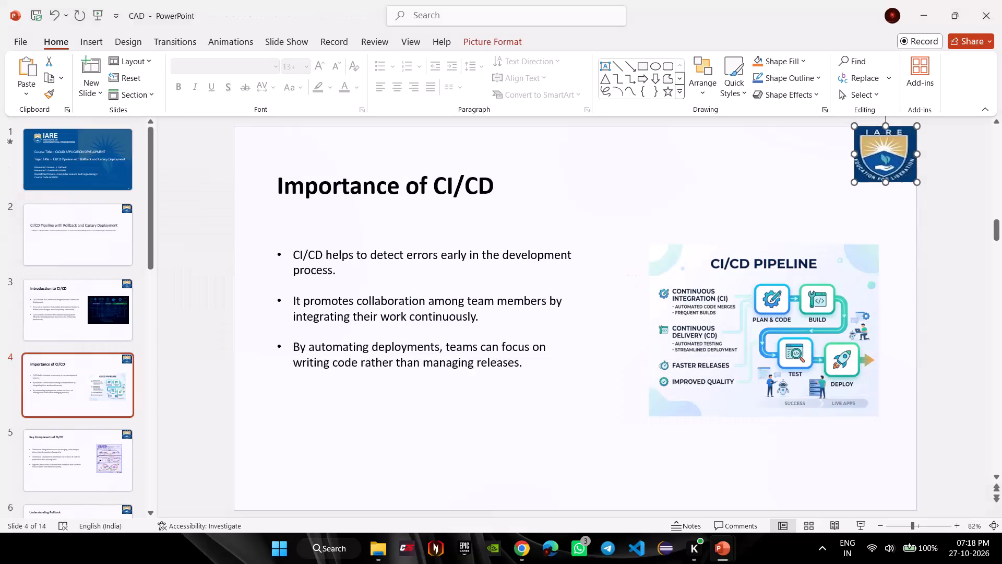
Close the CAD presentation without saving its changes.
scroll(0, 299, "down", 6)
left_click(945, 0)
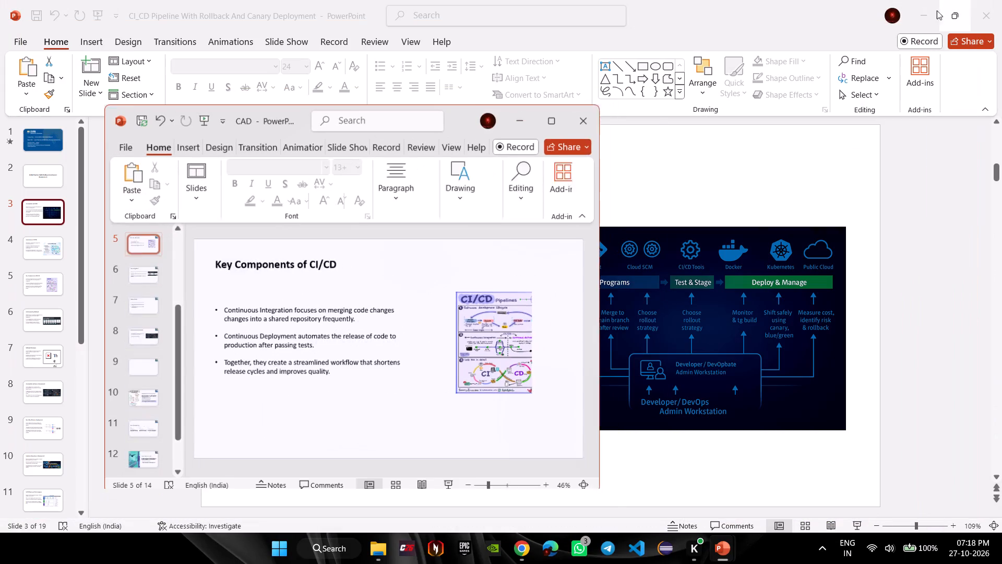
left_click(578, 116)
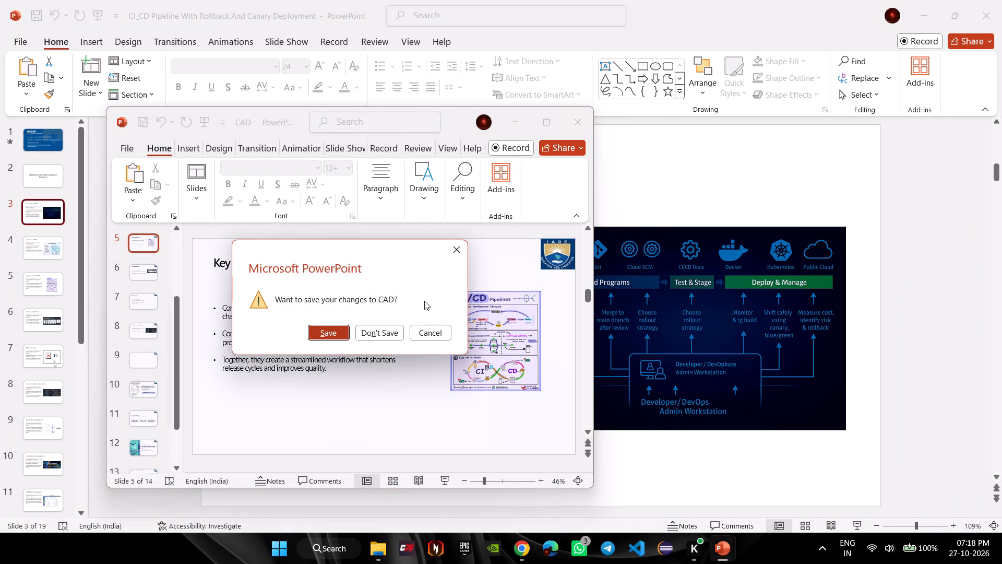
left_click(386, 325)
Copy the IARE crest with "Education for Liberation" from the LinkedIn image result in Chrome and paste it onto slide 2 of the CI/CD presentation.
scroll(419, 271, "up", 2)
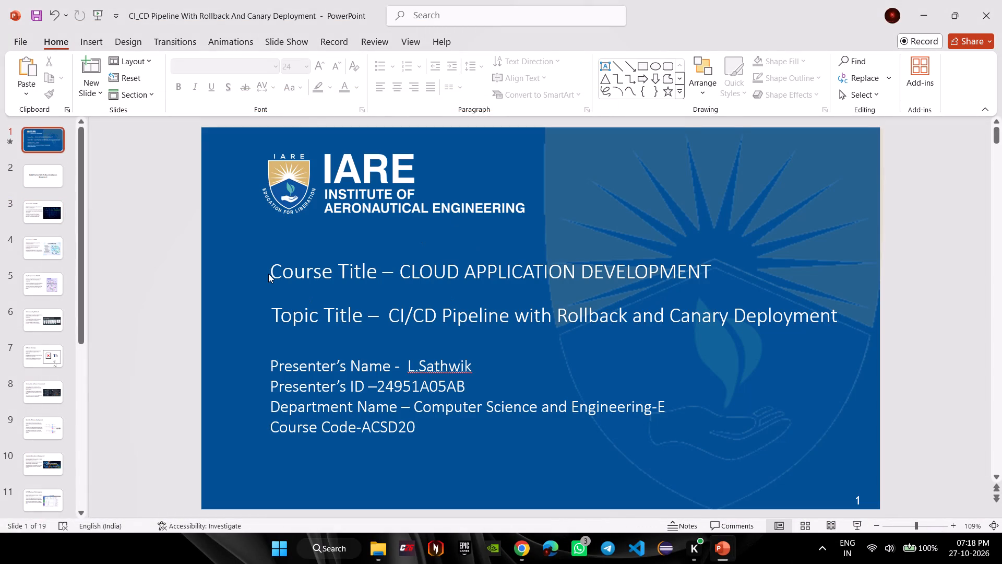
left_click(37, 167)
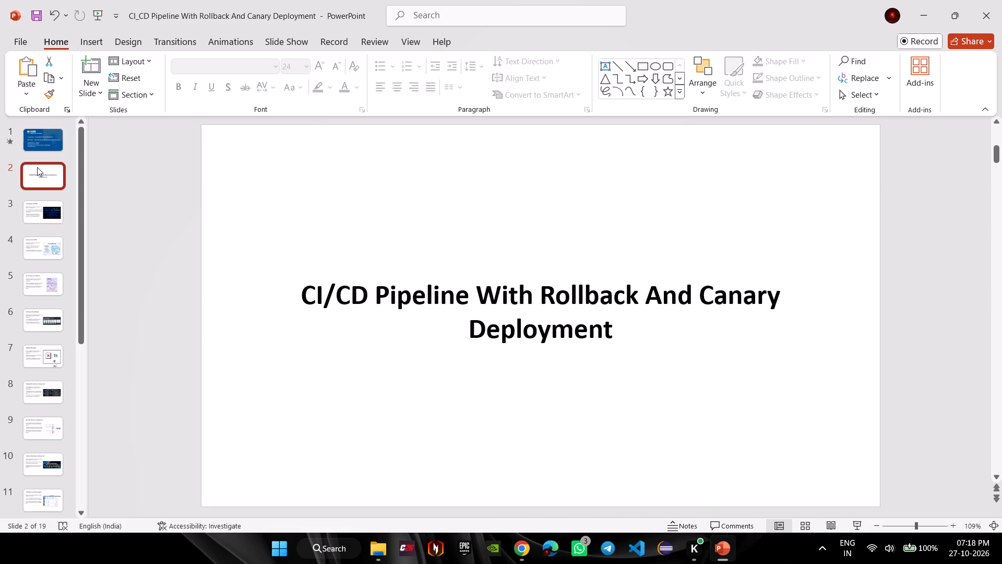
key("Tab")
key("alt+Tab")
key("alt+Tab")
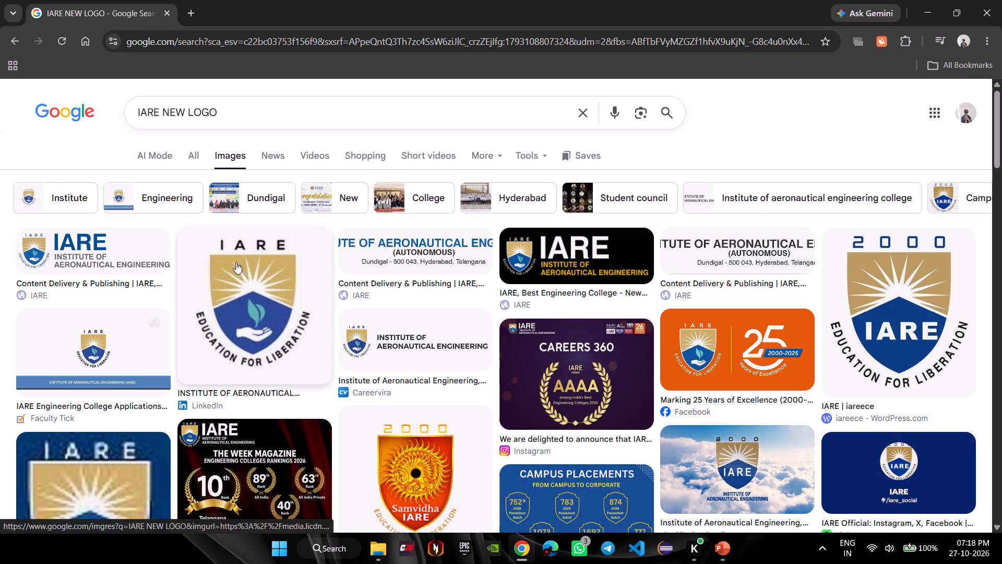
right_click(236, 262)
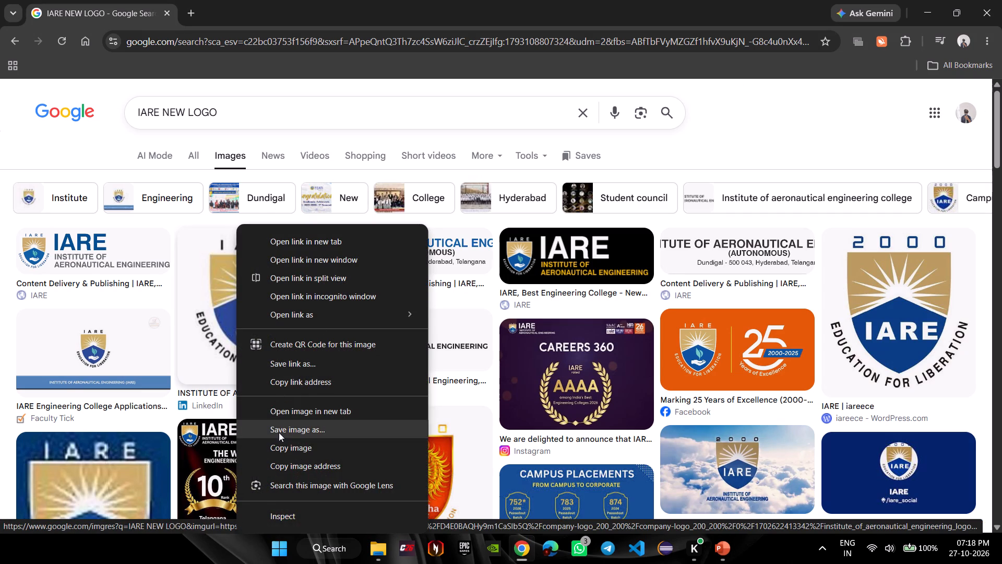
left_click(300, 455)
key("alt+Tab")
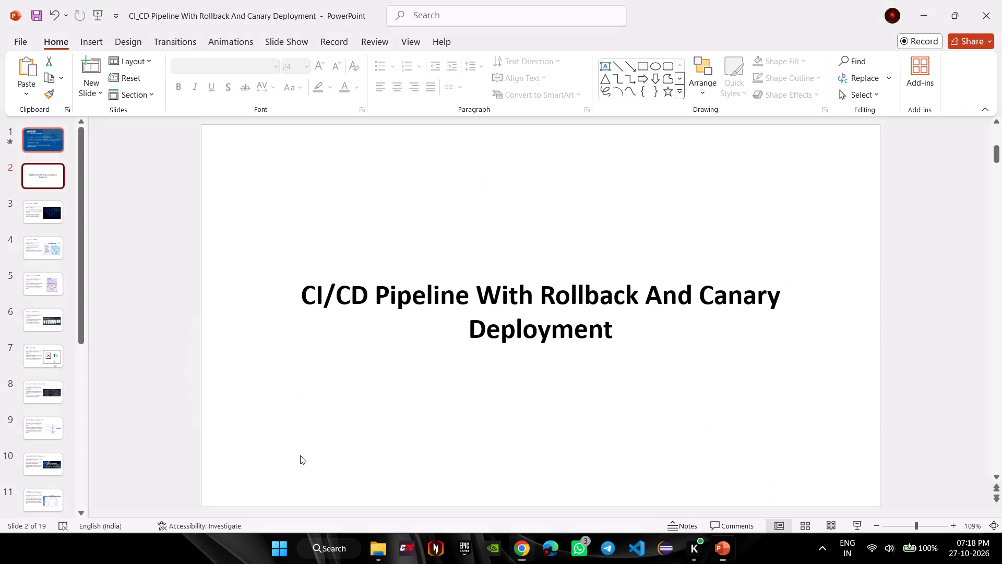
key("ctrl+v")
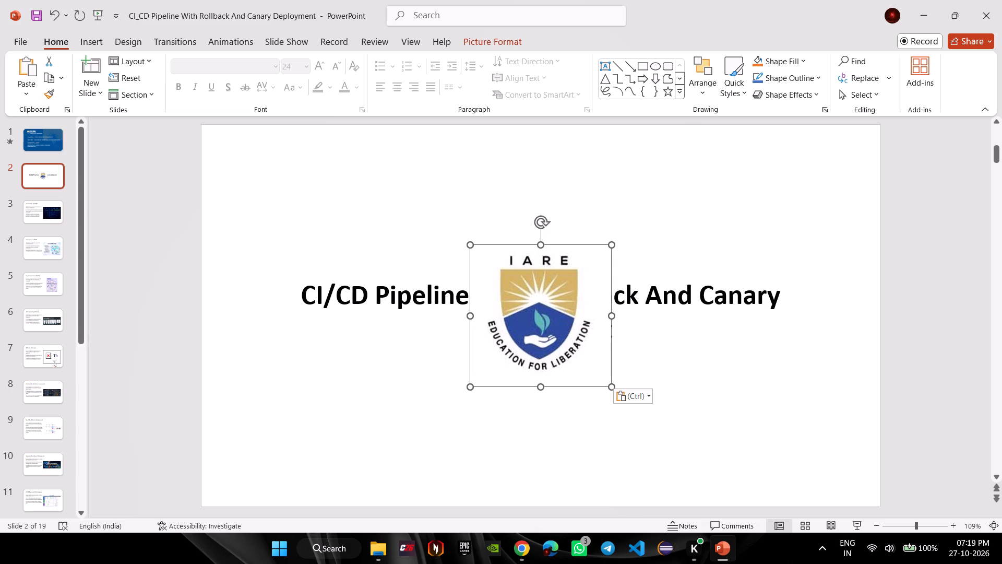
Move the pasted IARE logo into slide 2's upper-right corner and shrink it to a small corner logo.
left_click_drag(525, 357, 801, 235)
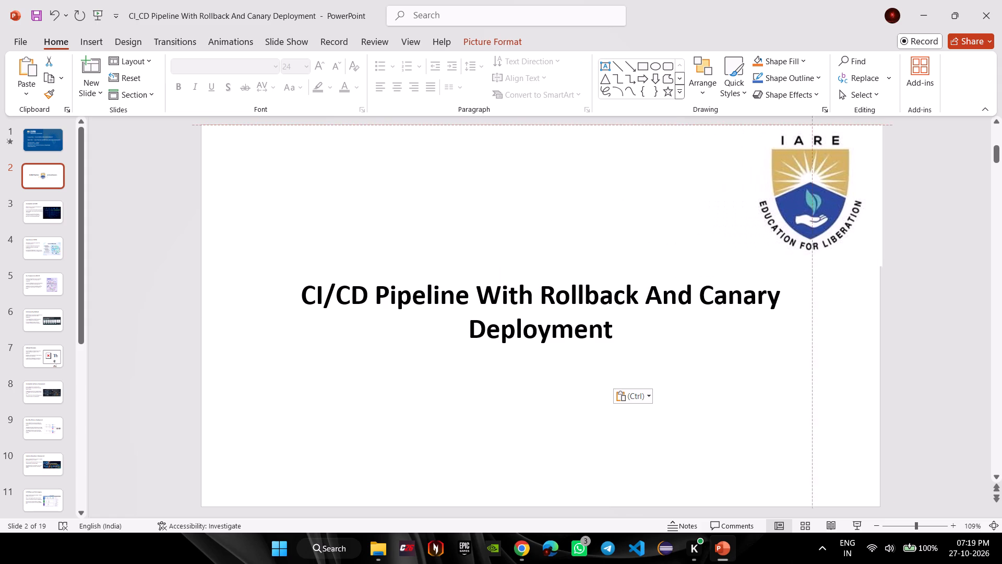
left_click_drag(801, 235, 795, 237)
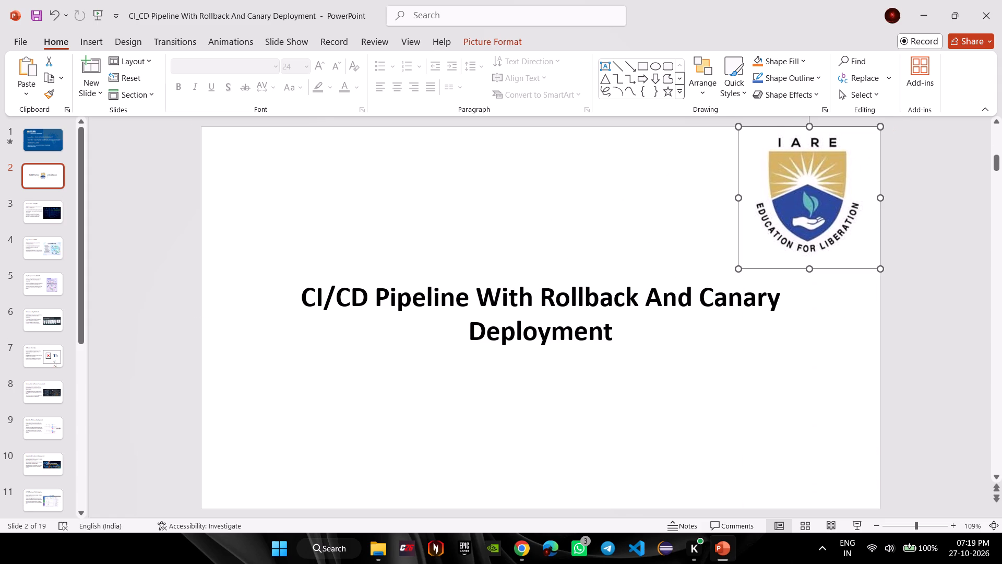
left_click_drag(742, 267, 790, 187)
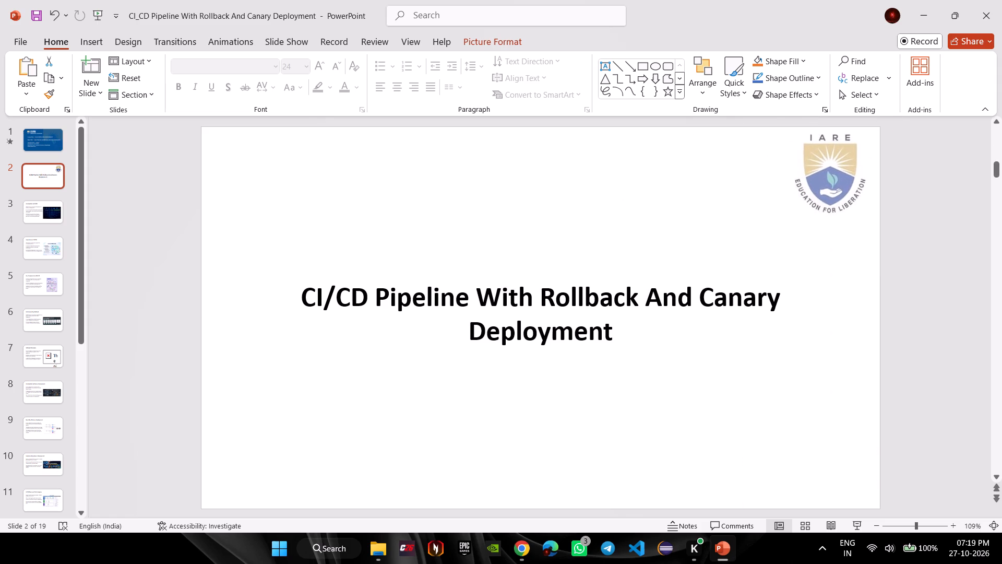
left_click_drag(790, 187, 801, 180)
Copy the resized IARE logo from slide 2 and paste it onto slides 3, 4, 5 and 6.
left_click(841, 170)
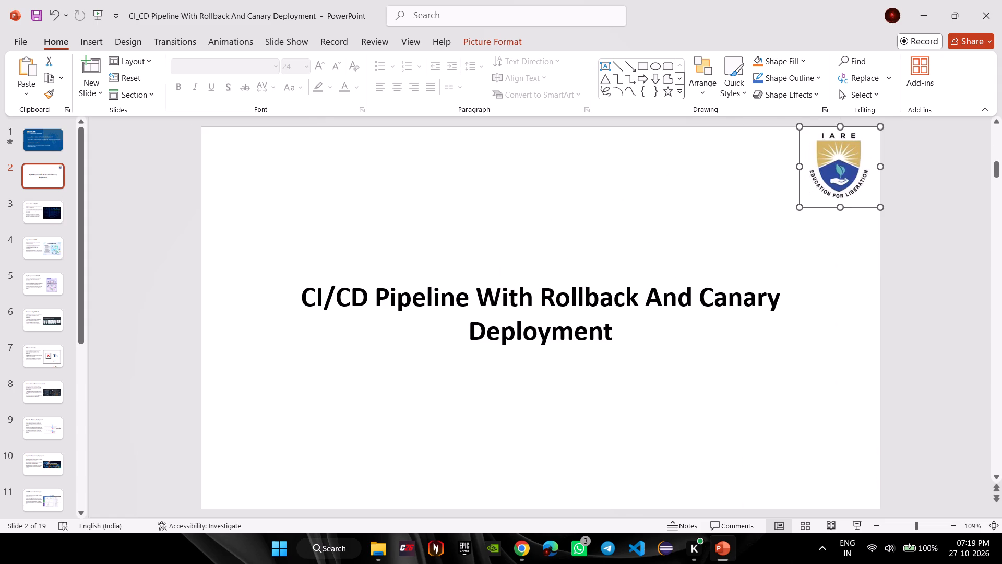
right_click(841, 170)
left_click(869, 225)
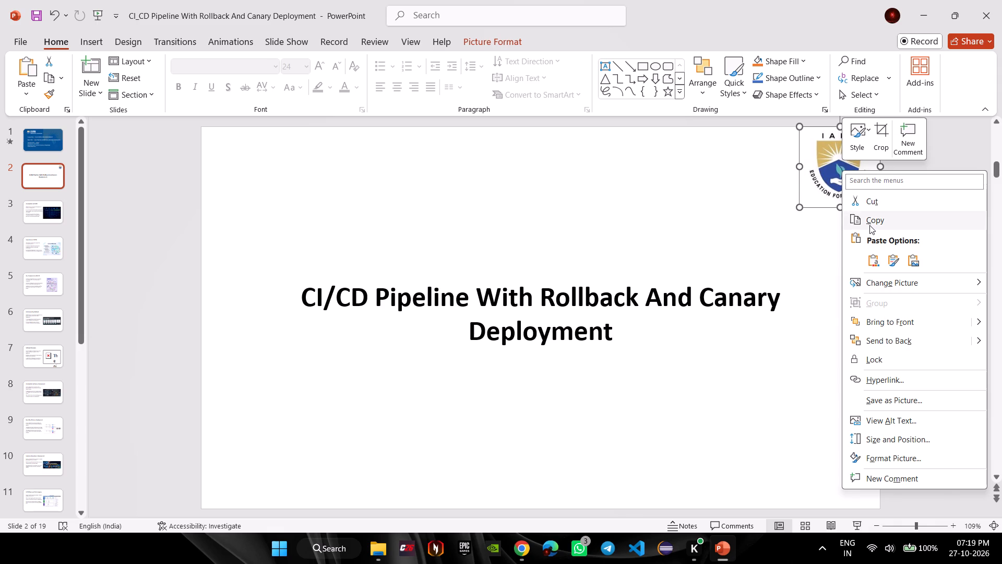
left_click_drag(31, 193, 40, 215)
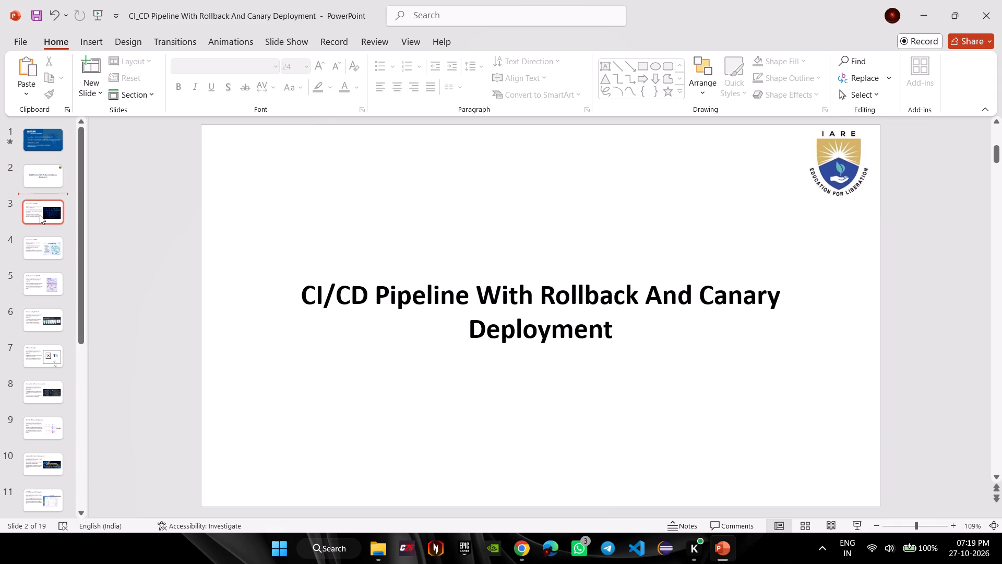
left_click(40, 215)
key("ctrl+v")
left_click(30, 264)
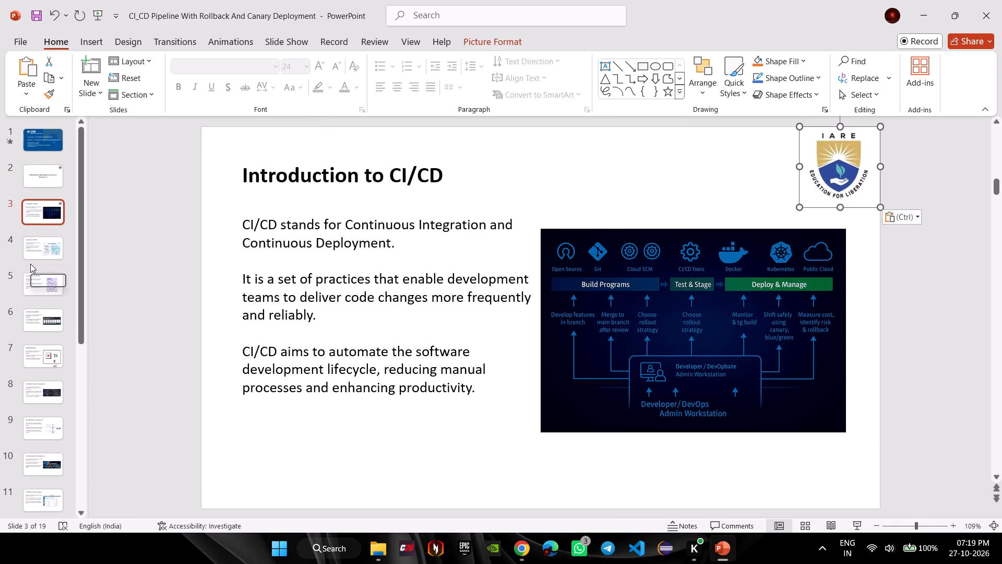
left_click(36, 256)
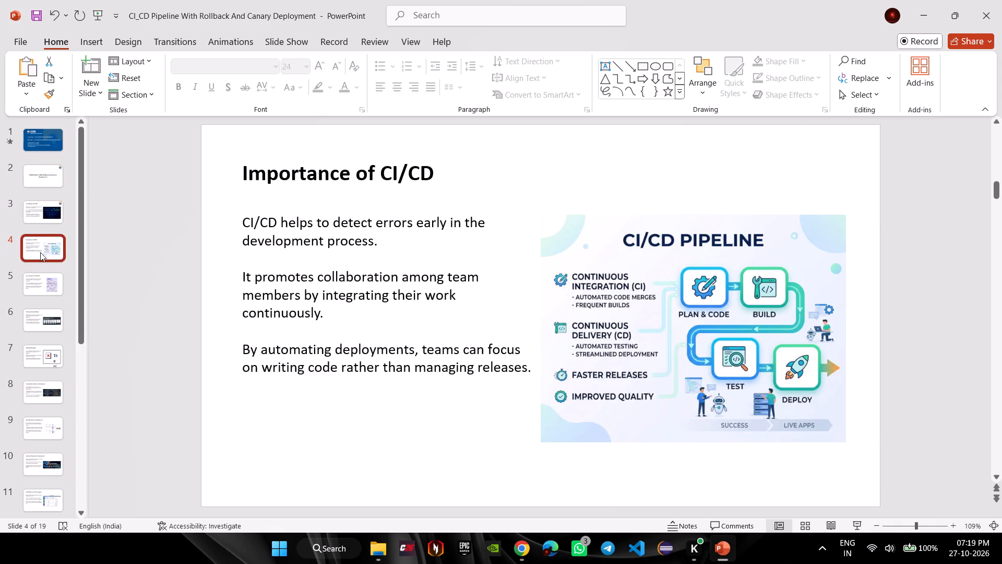
left_click(40, 252)
key("ctrl+v")
left_click(33, 291)
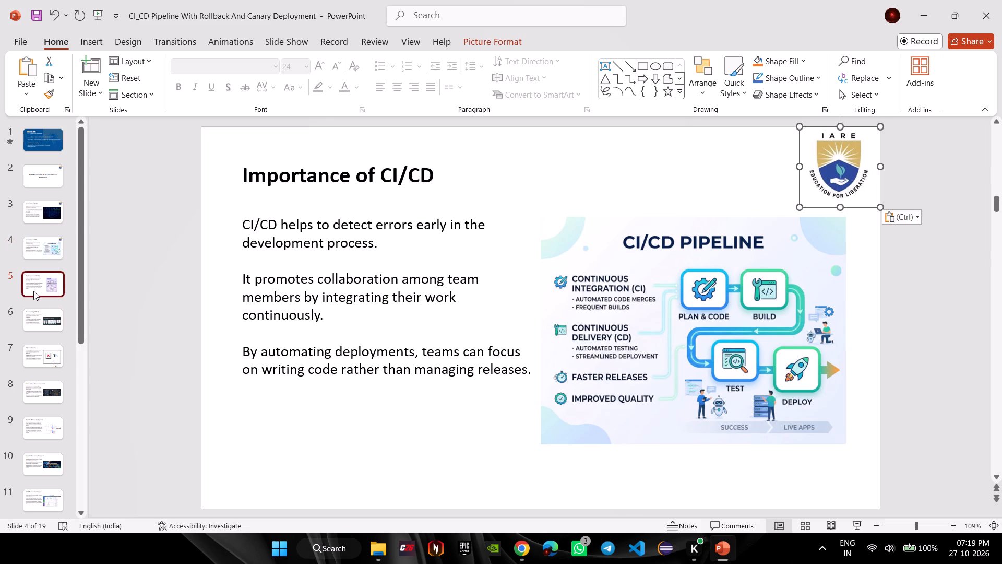
key("ctrl+v")
left_click(27, 325)
key("ctrl+v")
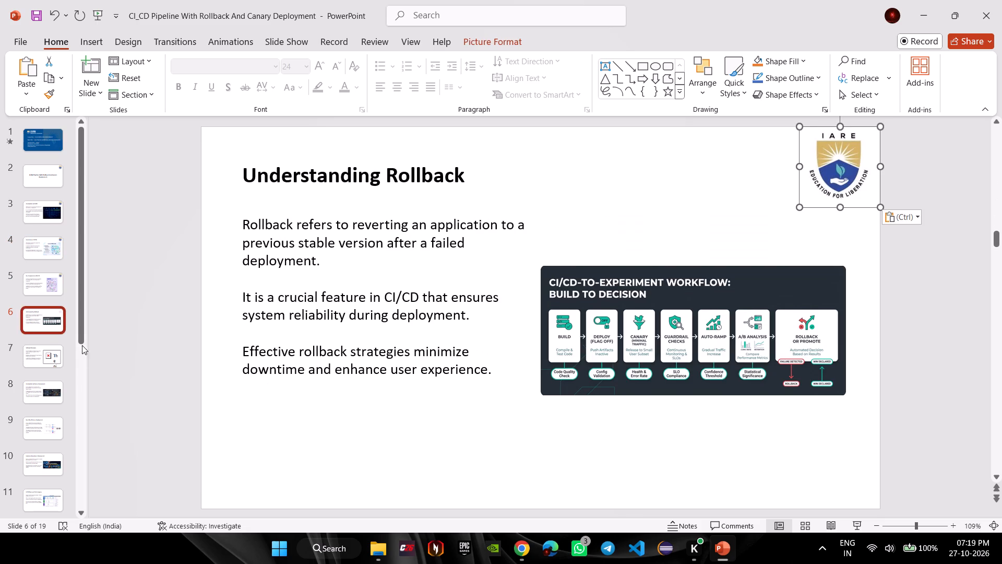
Paste the logo onto slide 7, Rollback Strategies, and delete the picture there that can't be displayed.
left_click(39, 360)
key("v")
key("ctrl+v")
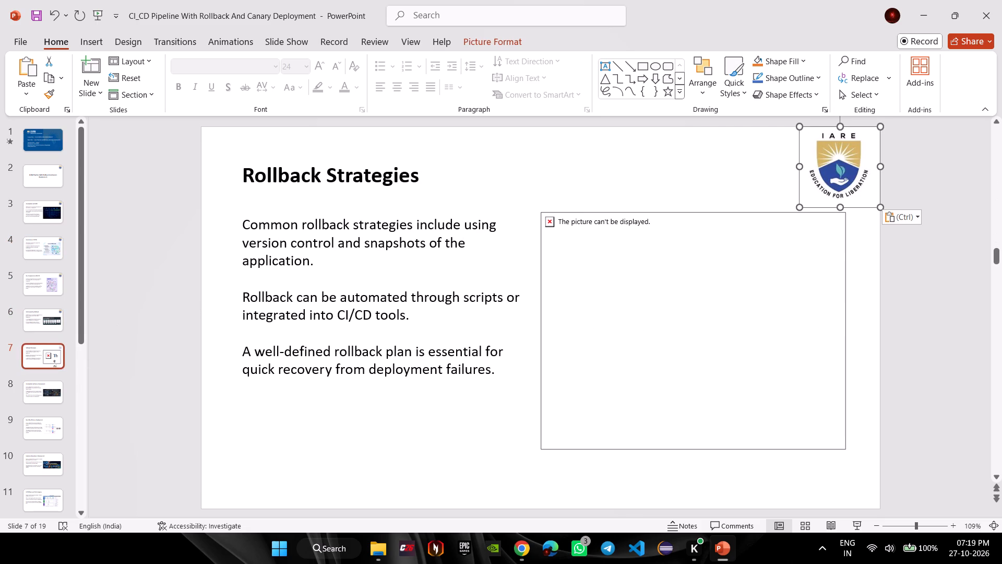
left_click(623, 302)
key("BackSpace")
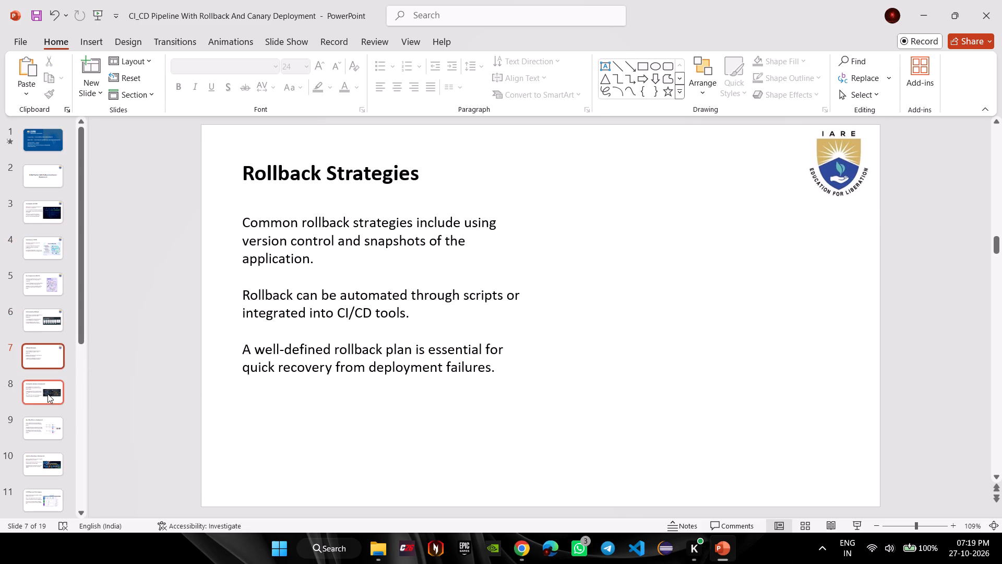
Paste the IARE logo onto slides 8 through 12 and slide 14.
left_click(47, 394)
key("ctrl+v")
left_click(52, 432)
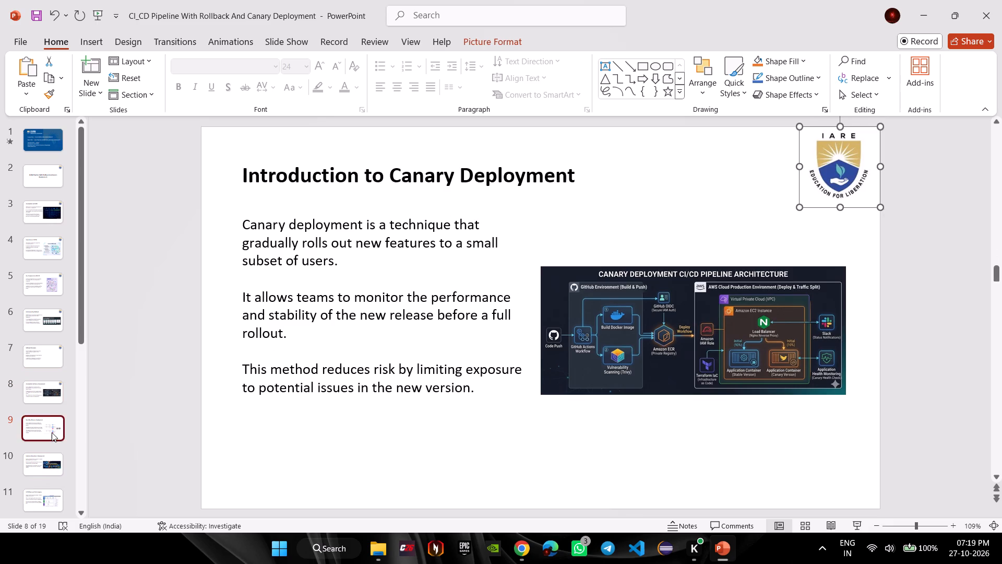
key("ctrl+v")
left_click(30, 467)
key("ctrl+v")
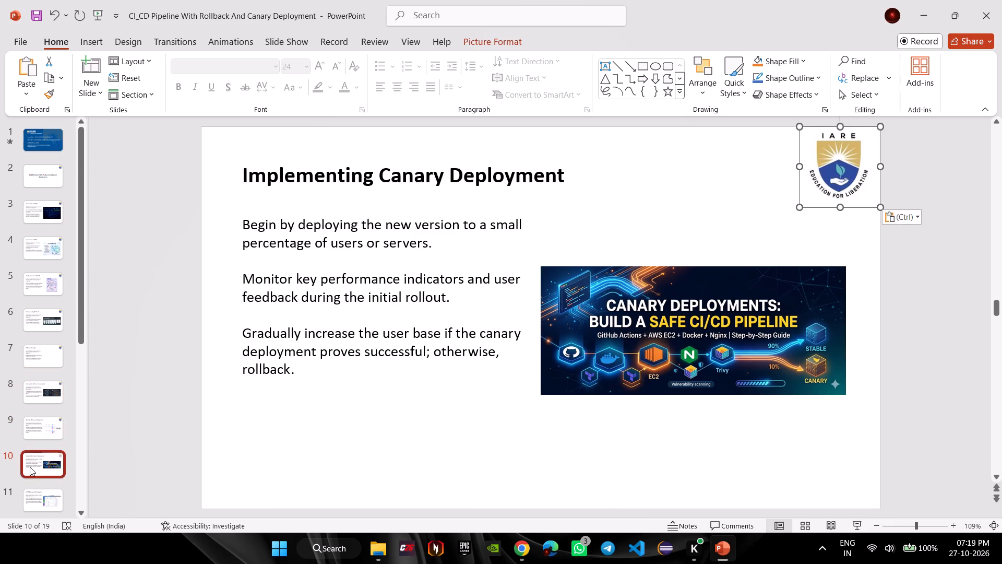
left_click(42, 502)
key("ctrl+v")
scroll(42, 502, "down", 3)
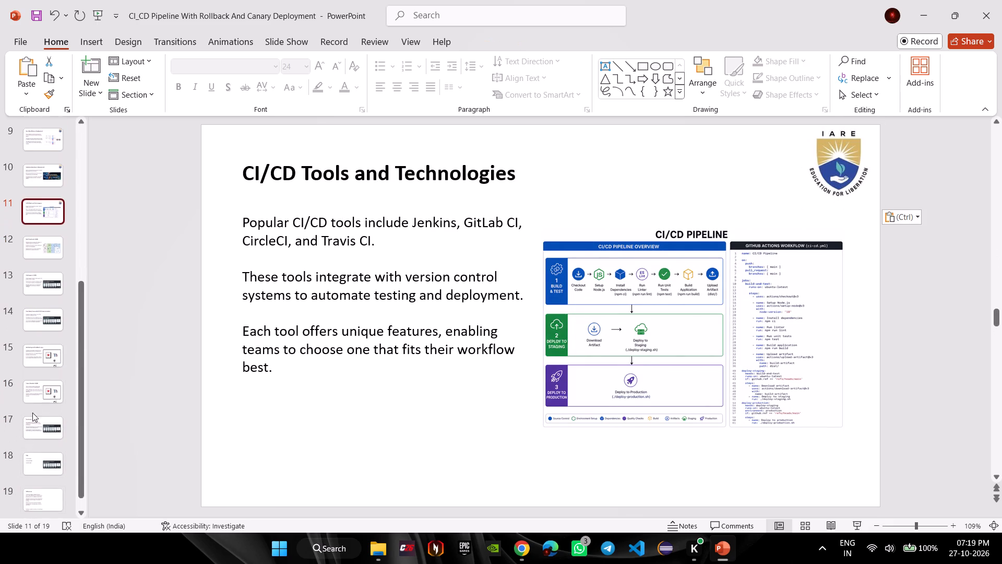
left_click(46, 245)
key("ctrl+v")
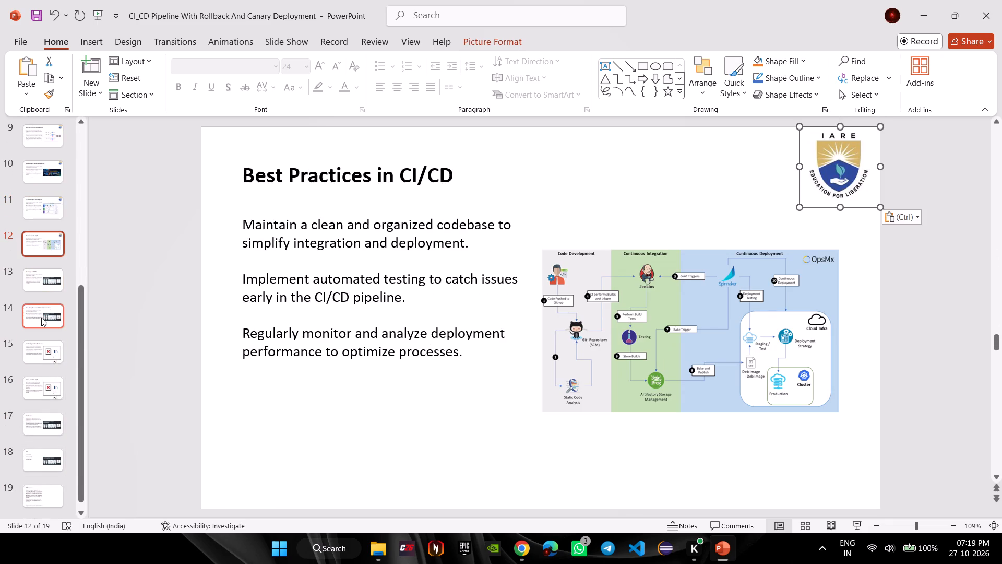
left_click(41, 318)
key("ctrl+v")
On slides 15 and 16, paste the IARE logo and delete the pictures that can't be displayed.
left_click(49, 363)
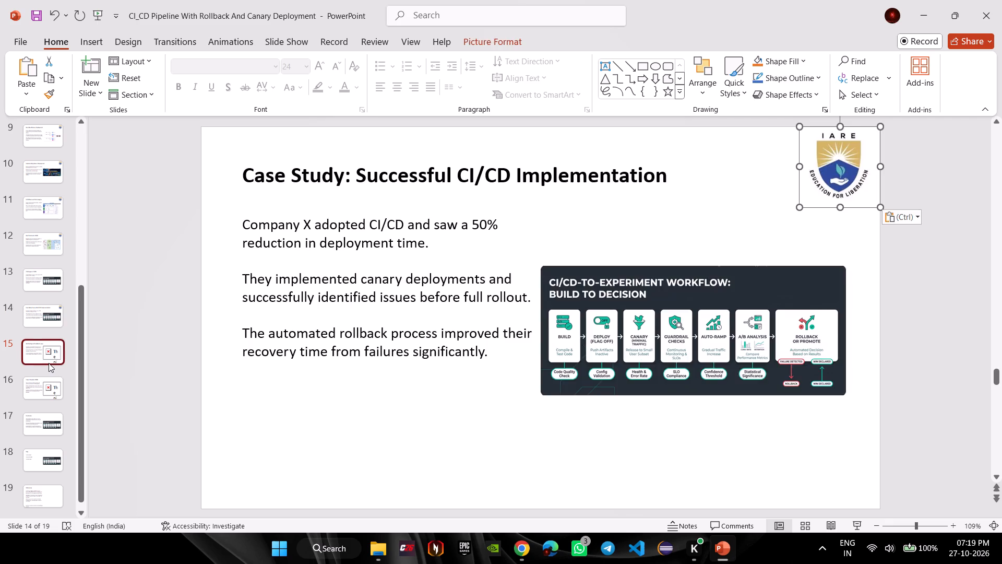
key("ctrl+v")
left_click(609, 310)
key("BackSpace")
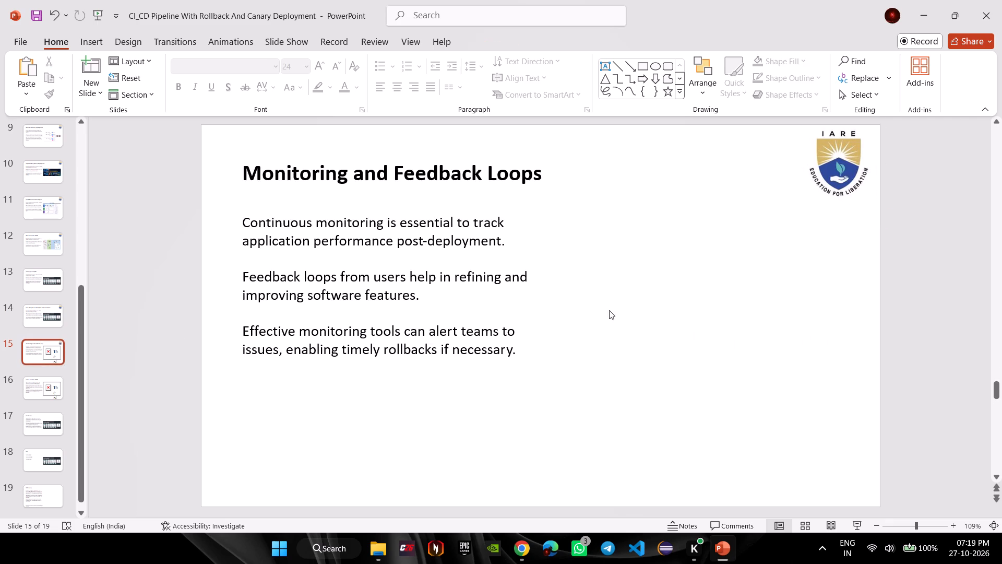
left_click(35, 402)
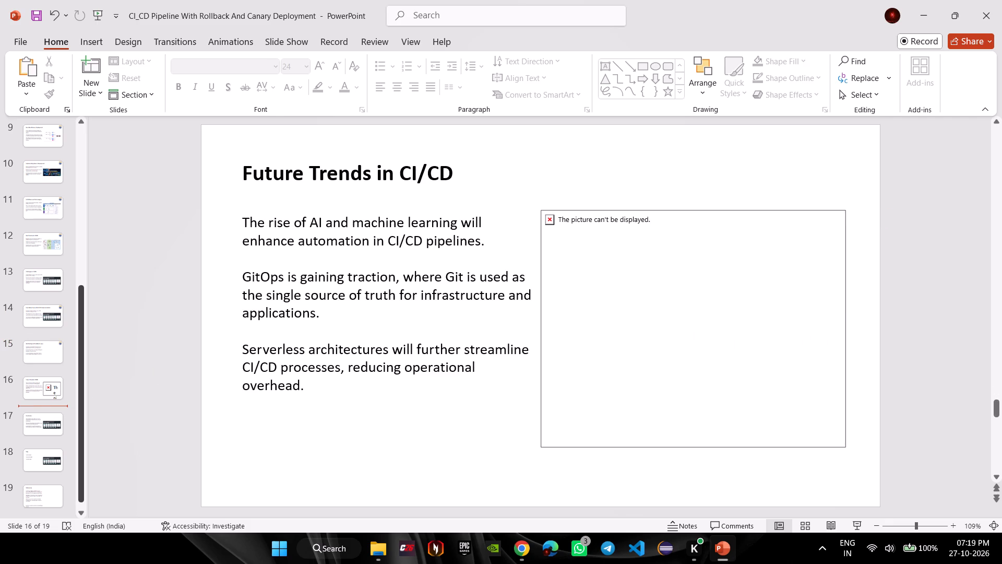
left_click(619, 355)
key("BackSpace")
key("ctrl+v")
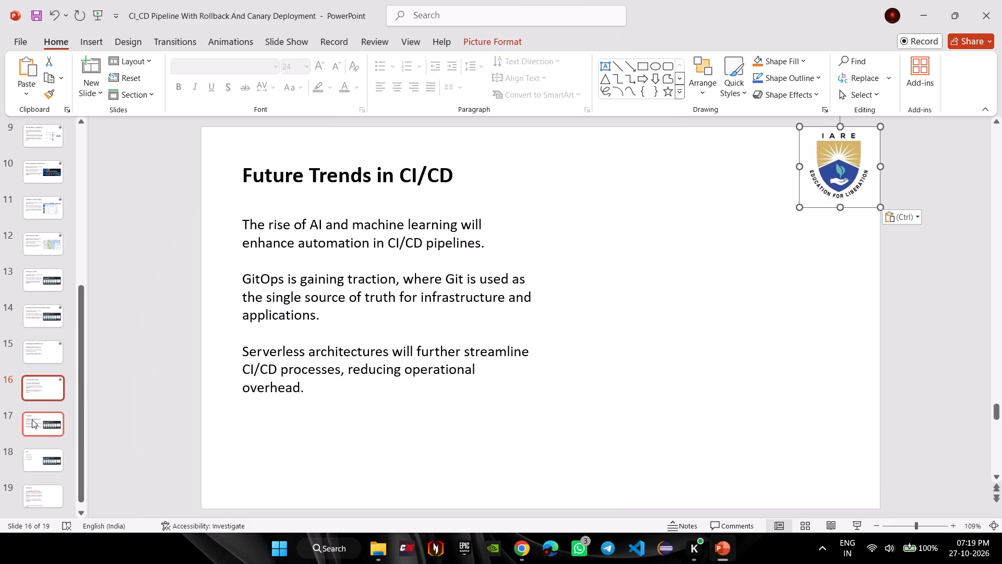
Paste the IARE logo onto slide 17, Conclusion.
left_click(32, 419)
key("ctrl+v")
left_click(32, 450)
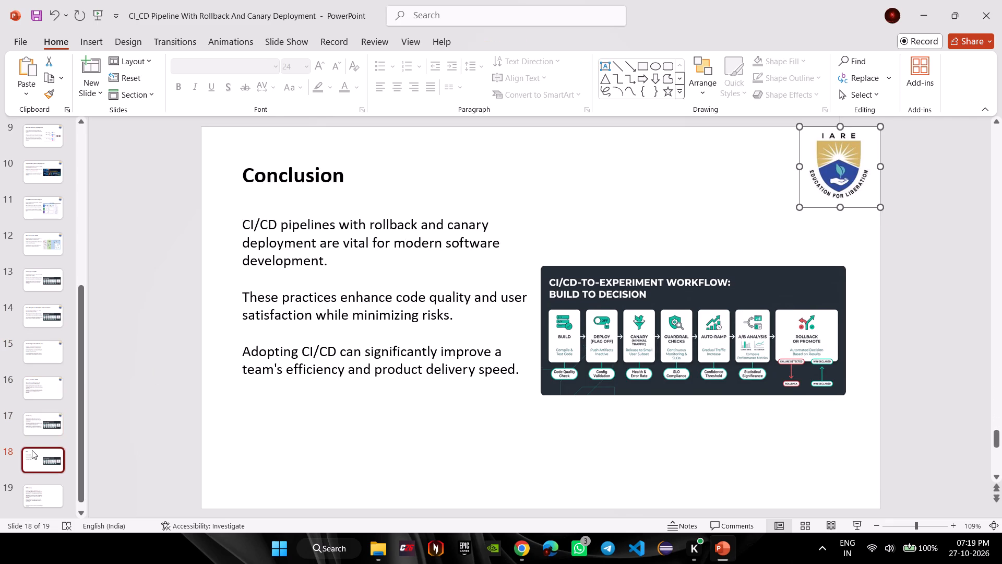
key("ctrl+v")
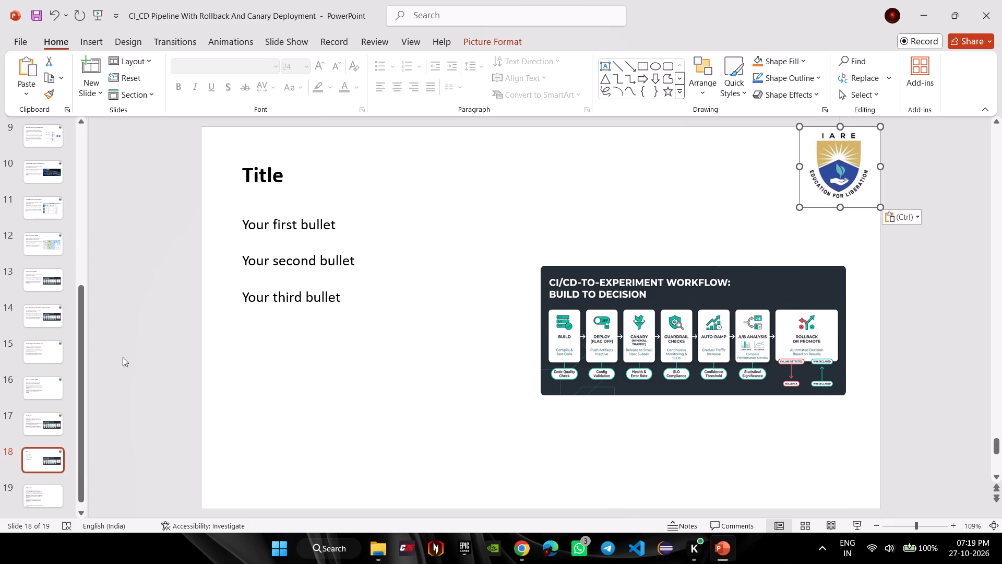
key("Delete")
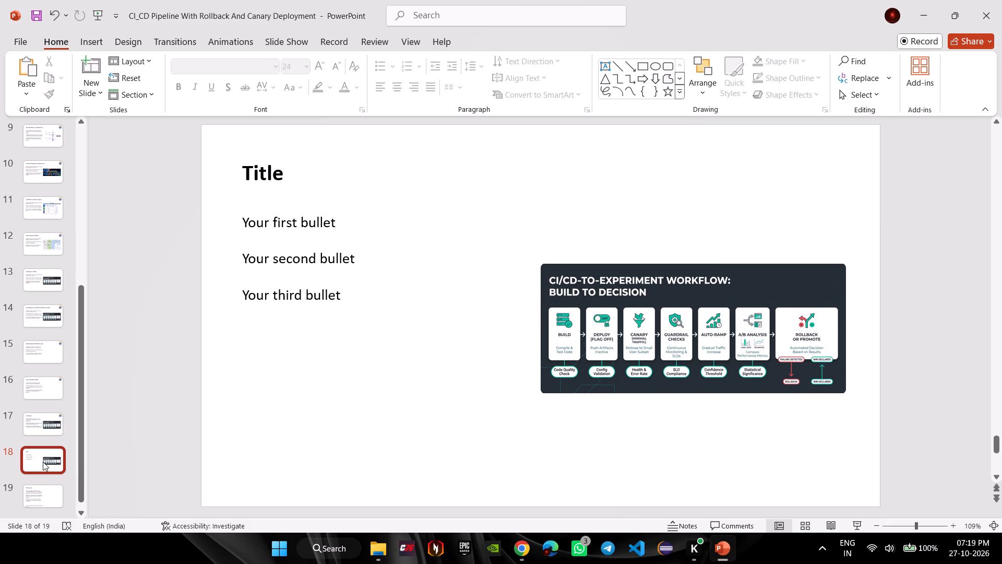
Delete slide 18, the unused placeholder slide titled "Title".
left_click(43, 462)
key("Delete")
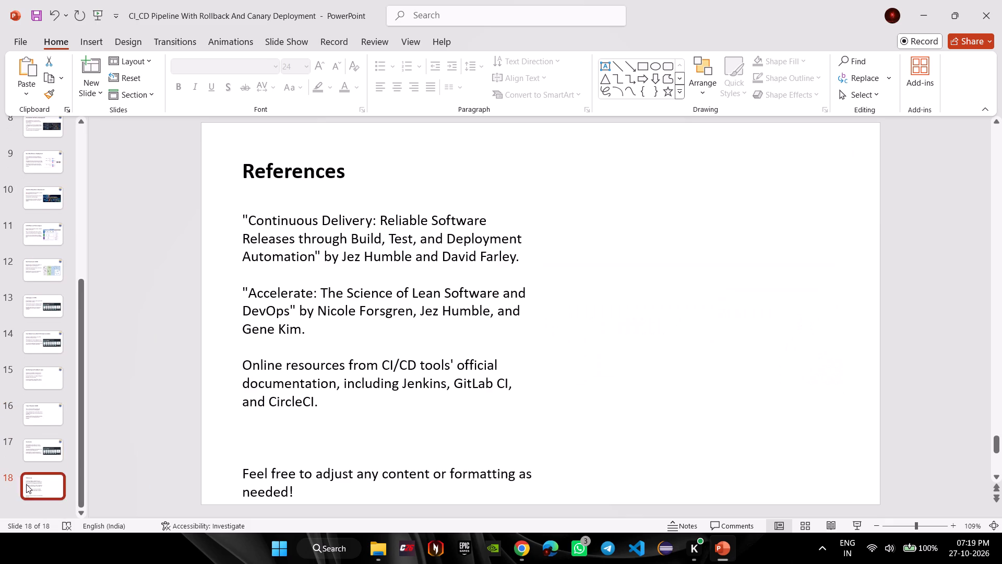
Delete the leftover note "Feel free to adjust any content or formatting as needed!" from the References slide.
scroll(75, 437, "down", 1)
left_click_drag(311, 497, 250, 459)
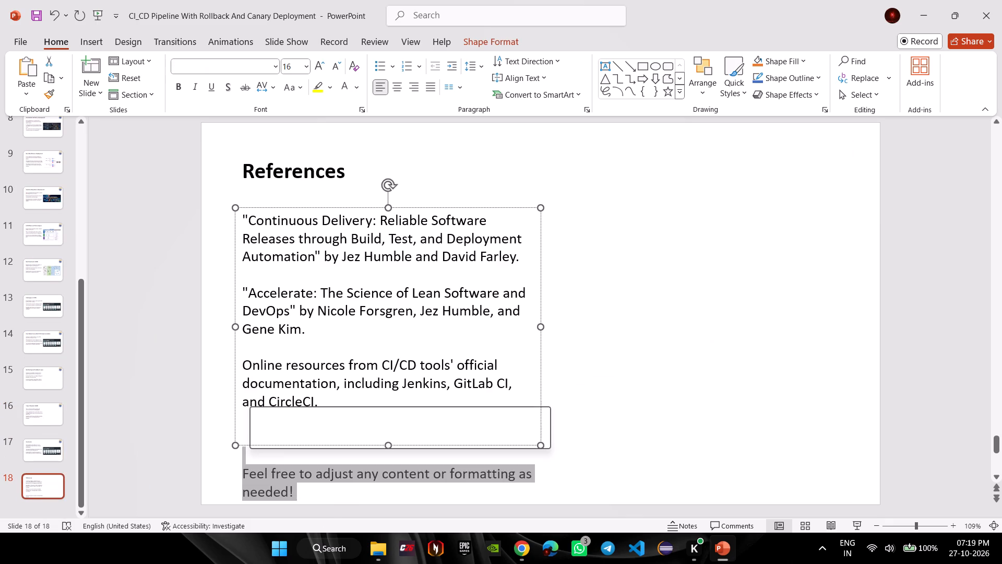
key("BackSpace")
key("BackSpace")
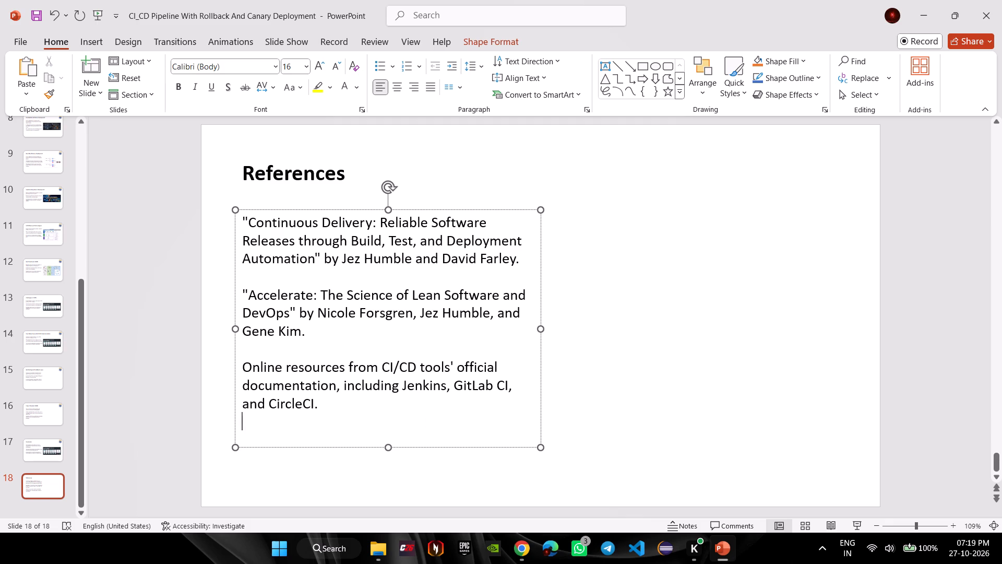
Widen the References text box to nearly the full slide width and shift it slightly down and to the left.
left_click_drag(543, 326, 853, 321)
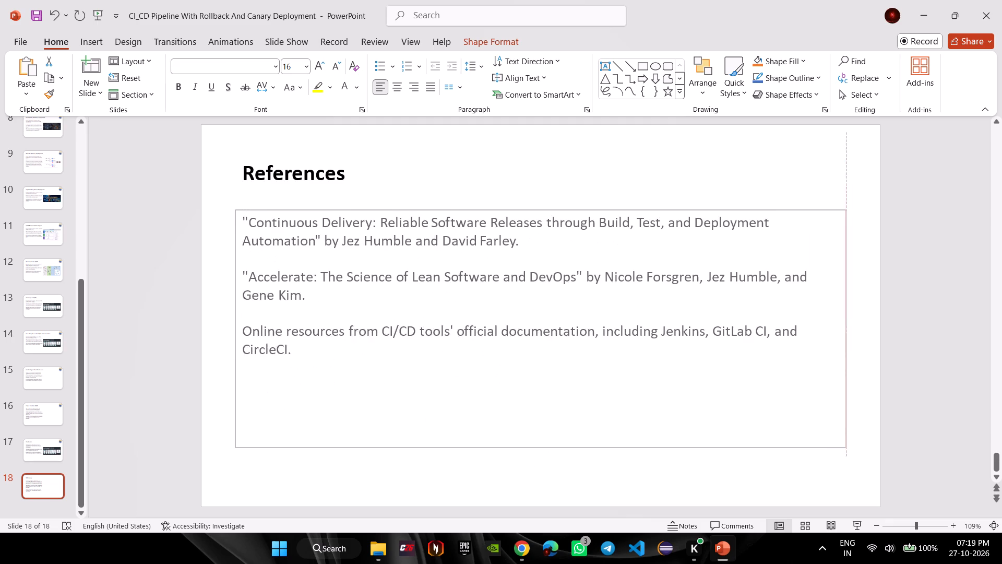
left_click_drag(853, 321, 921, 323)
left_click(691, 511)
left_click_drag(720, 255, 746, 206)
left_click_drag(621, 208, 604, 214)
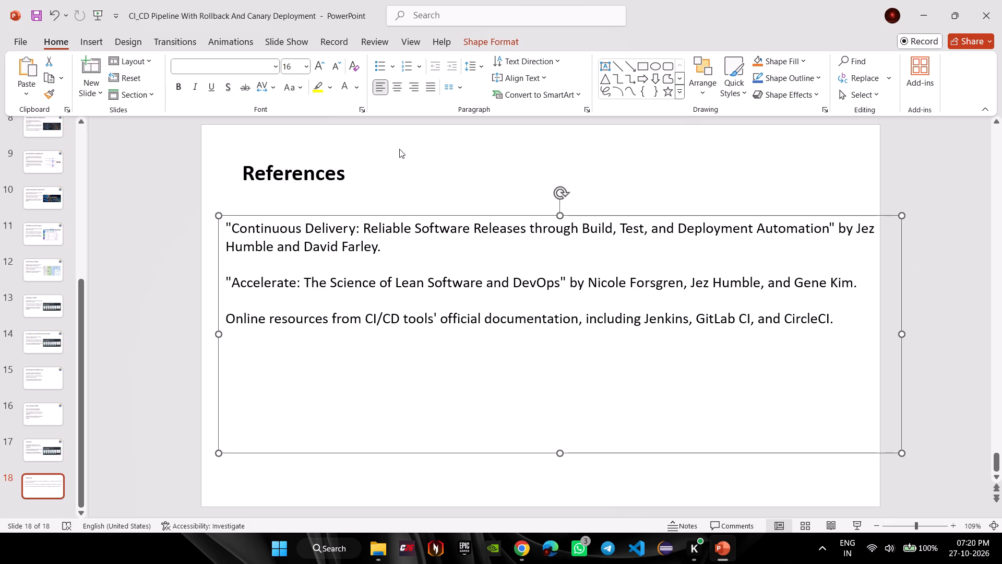
Delete slide 18, References.
left_click(399, 149)
key("Delete")
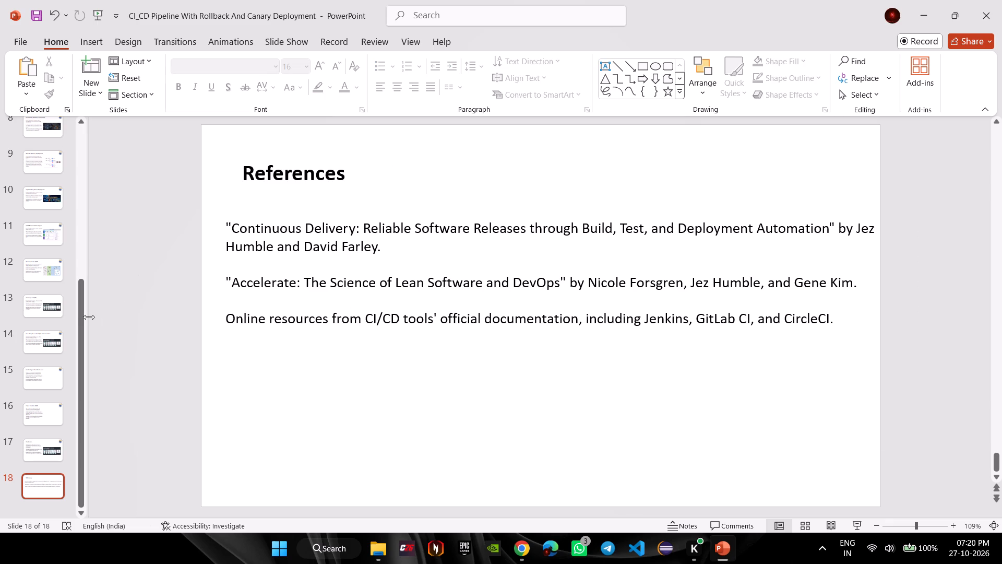
left_click(55, 485)
key("Delete")
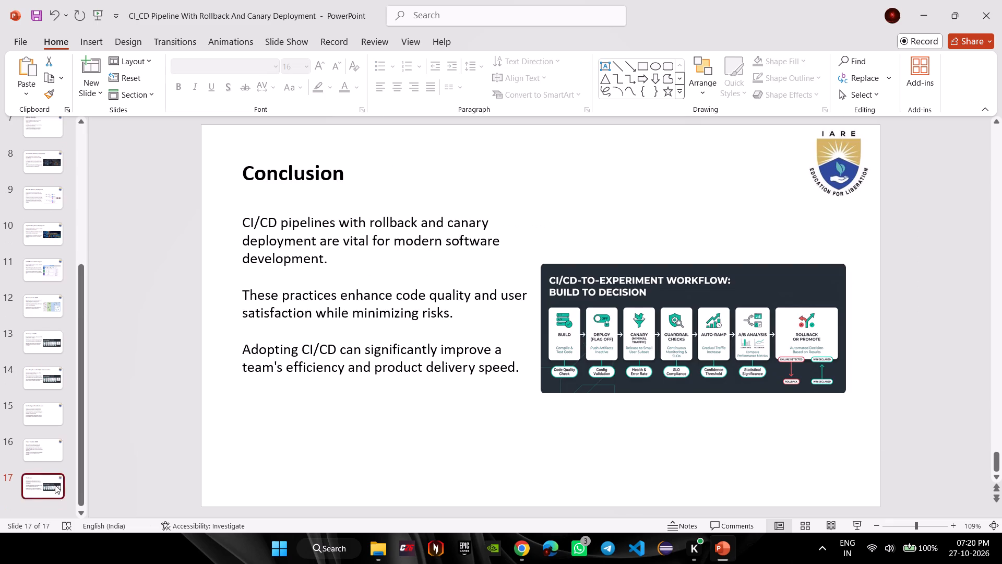
On slide 17, Conclusion, move the CI/CD-to-experiment workflow picture up and slightly right, level with the body text.
left_click(48, 491)
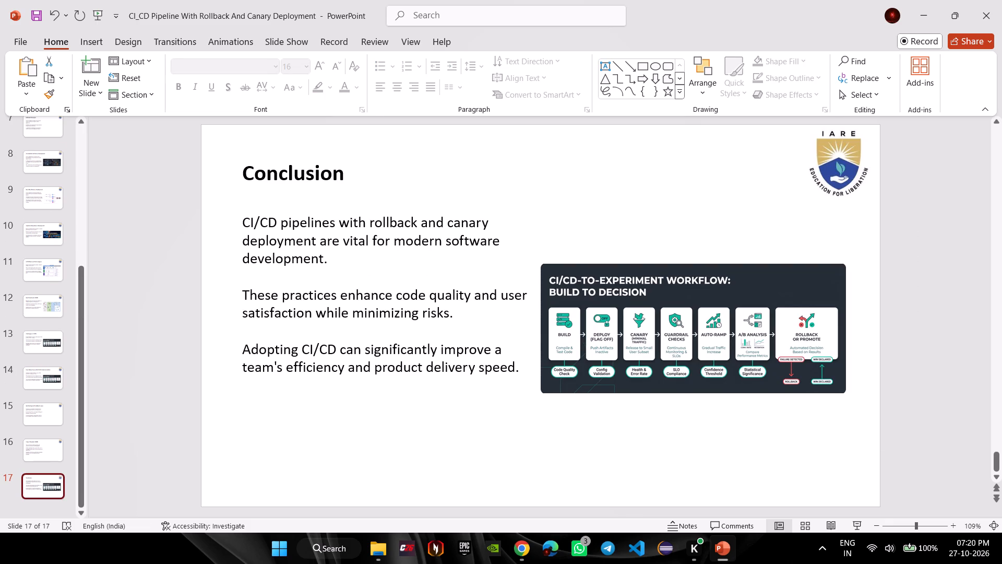
left_click(446, 288)
left_click(656, 309)
left_click_drag(656, 309, 660, 276)
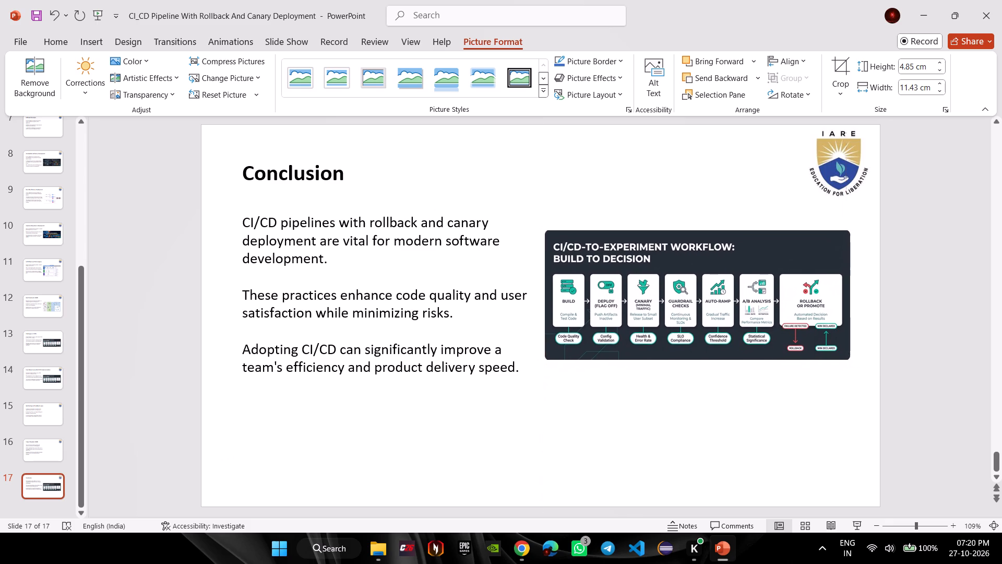
left_click_drag(660, 276, 665, 272)
On slide 12, Best Practices in CI/CD, move the pipeline diagram up and slightly right, and nudge the body text down and left.
left_click(55, 444)
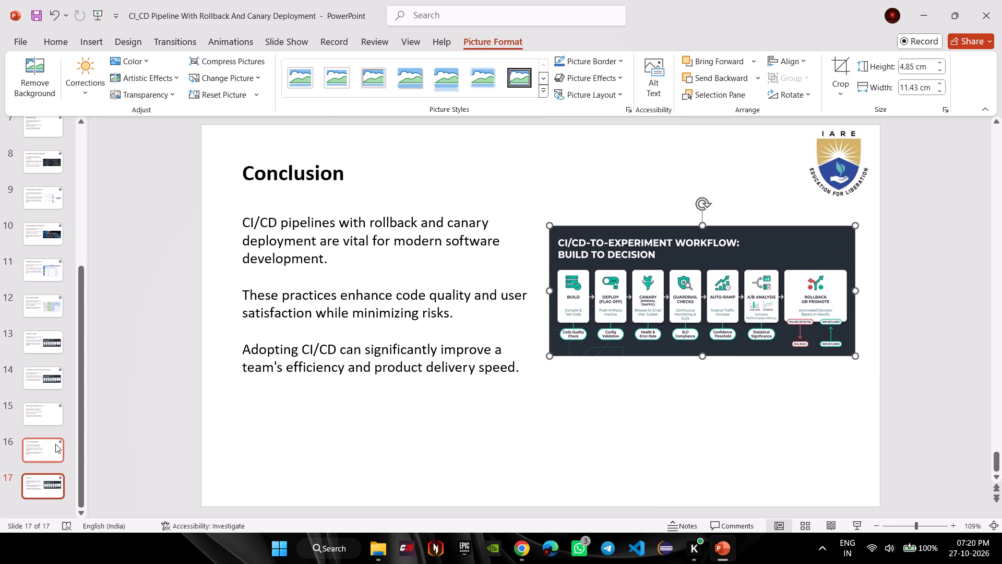
left_click(55, 444)
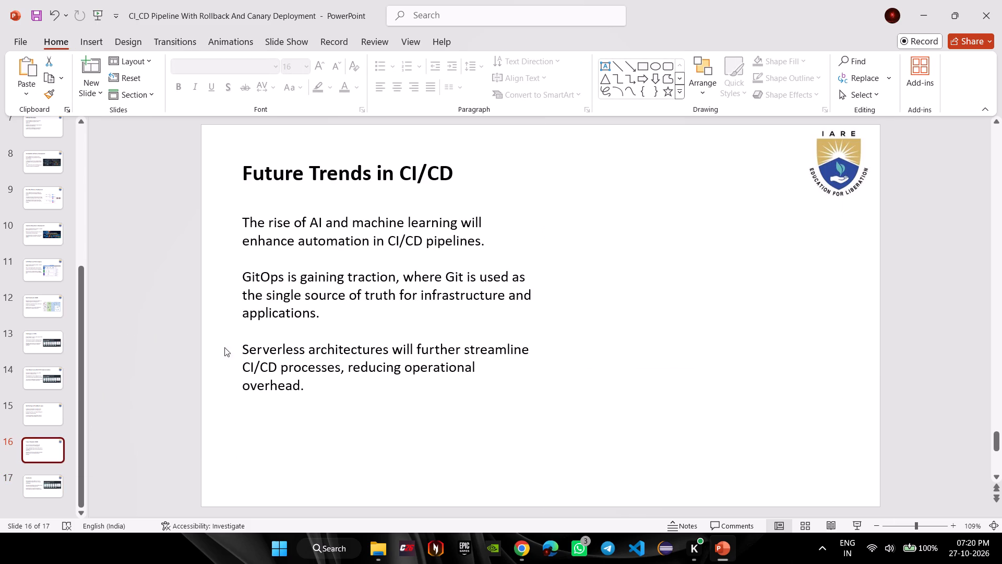
left_click(37, 298)
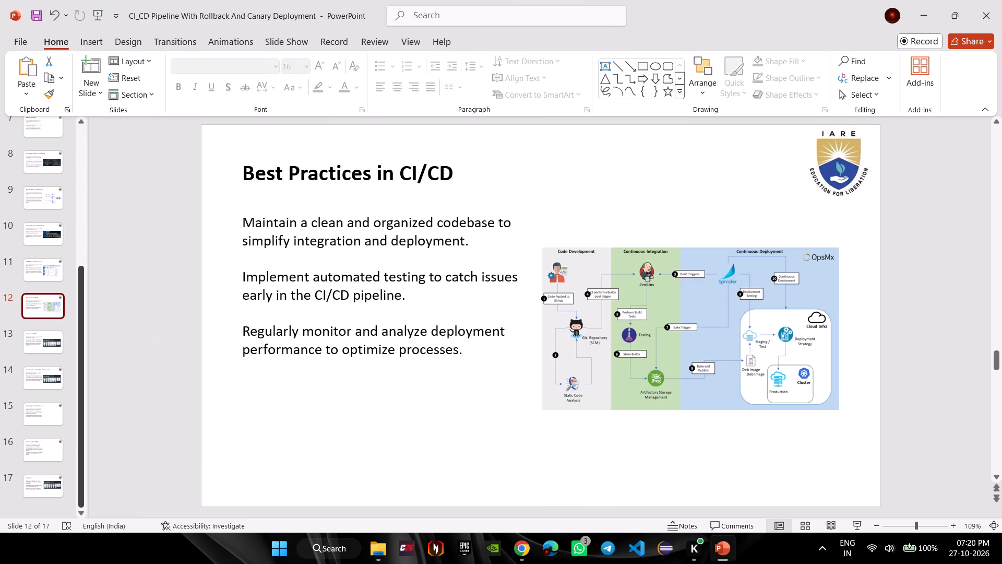
left_click(646, 357)
left_click_drag(390, 289, 704, 338)
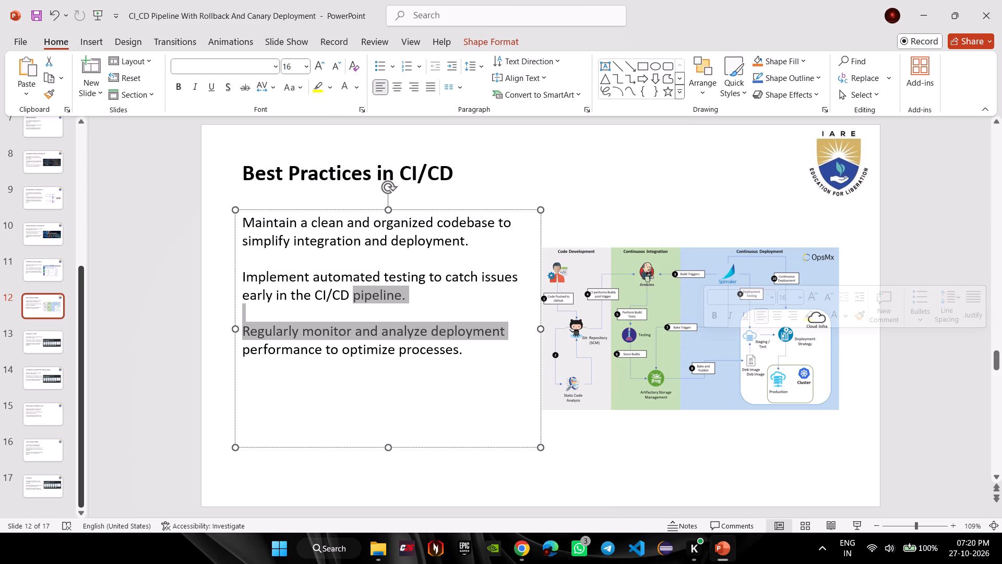
left_click_drag(646, 318, 674, 278)
left_click(674, 278)
left_click_drag(666, 279, 651, 280)
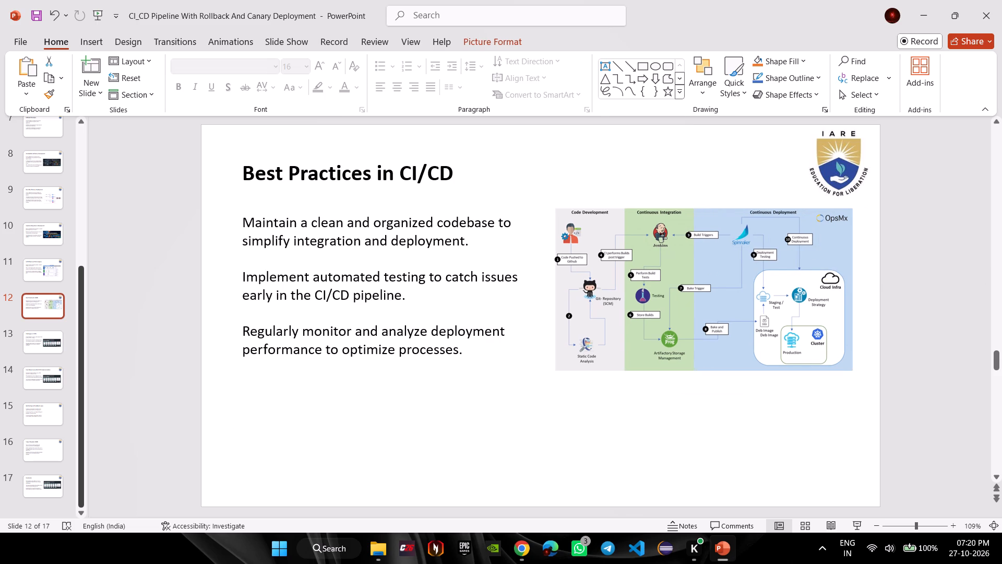
left_click_drag(651, 280, 652, 284)
left_click(506, 275)
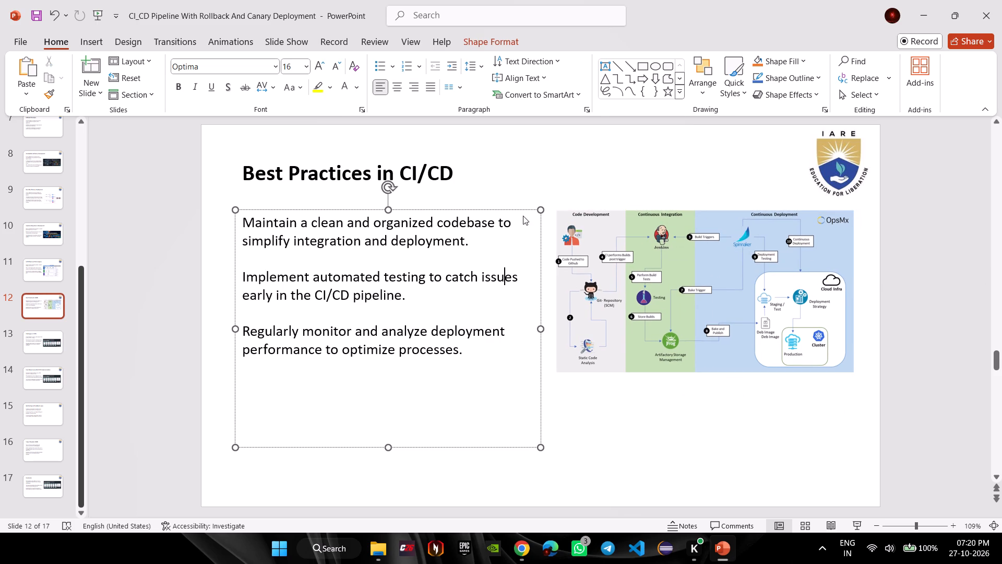
left_click_drag(525, 211, 520, 215)
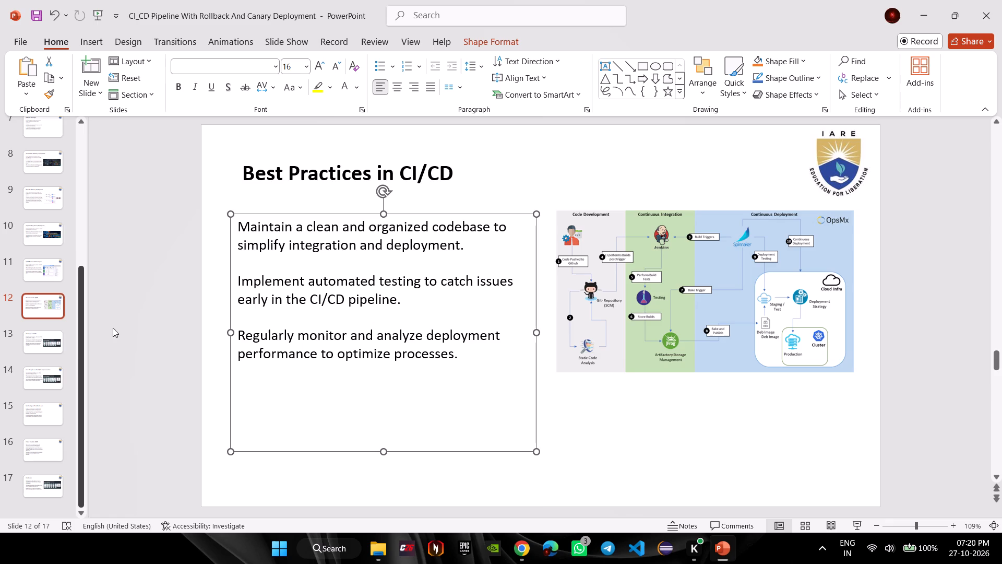
On slide 13, Challenges in CI/CD, move the workflow picture up and slightly right beside the body text.
left_click(43, 363)
left_click(43, 352)
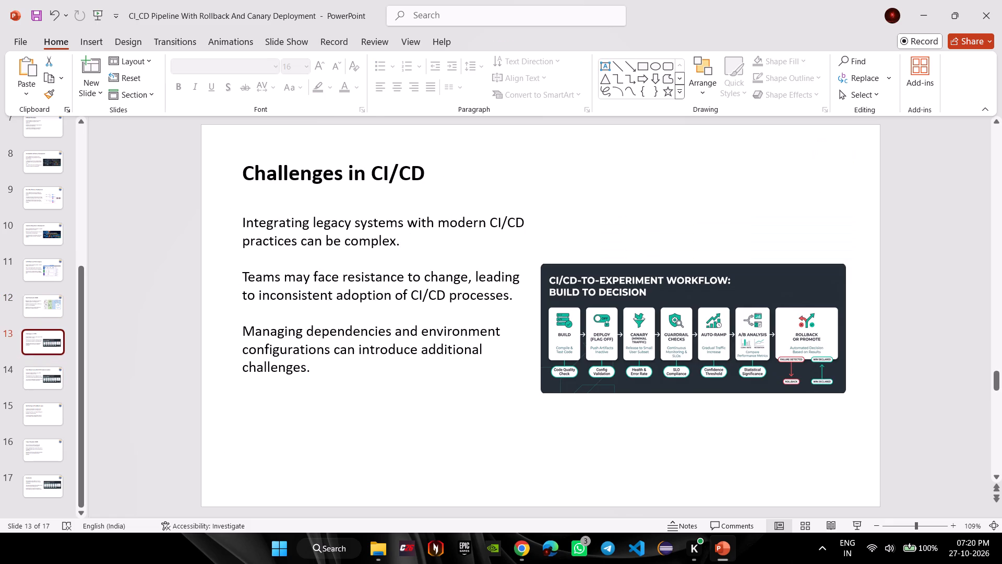
left_click(413, 321)
left_click_drag(645, 320, 677, 290)
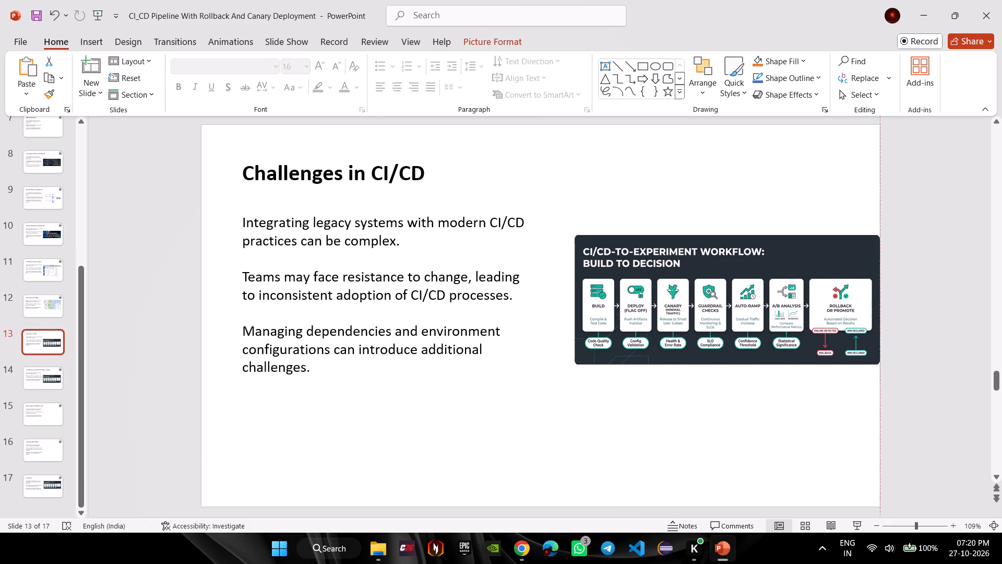
left_click_drag(677, 290, 655, 287)
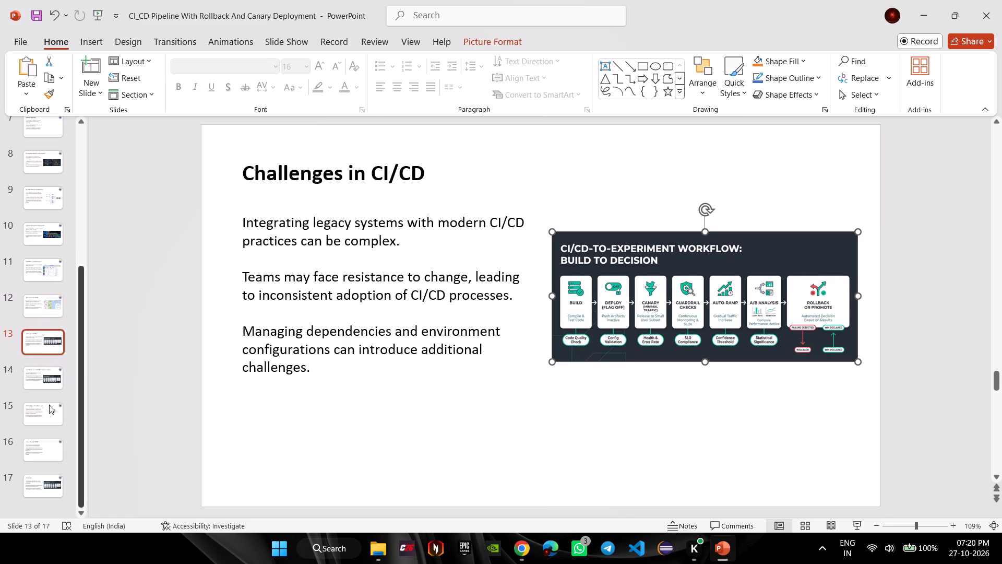
Copy the IARE logo from slide 12 and paste it onto slide 13, Challenges in CI/CD.
left_click(45, 301)
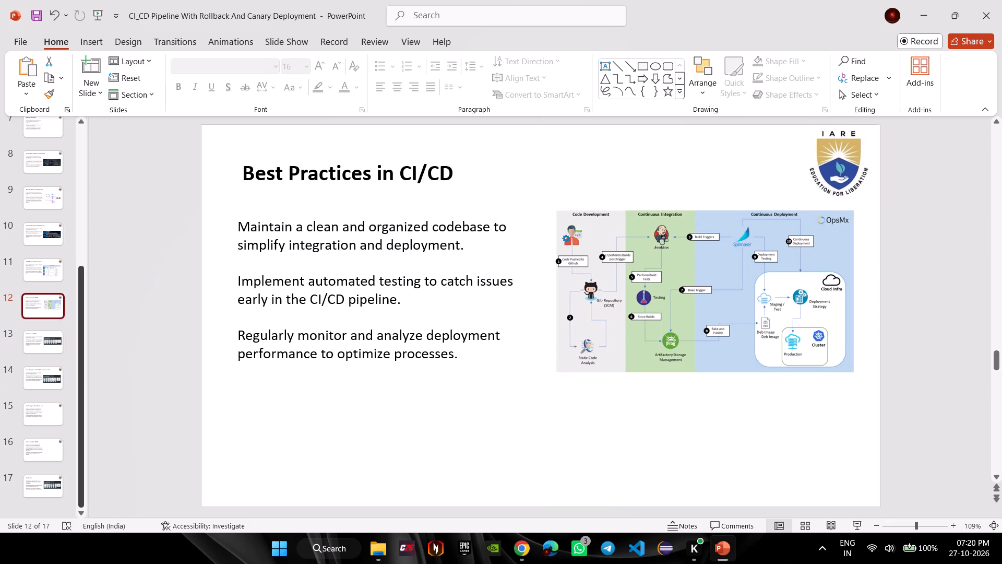
left_click(836, 173)
key("ctrl+c")
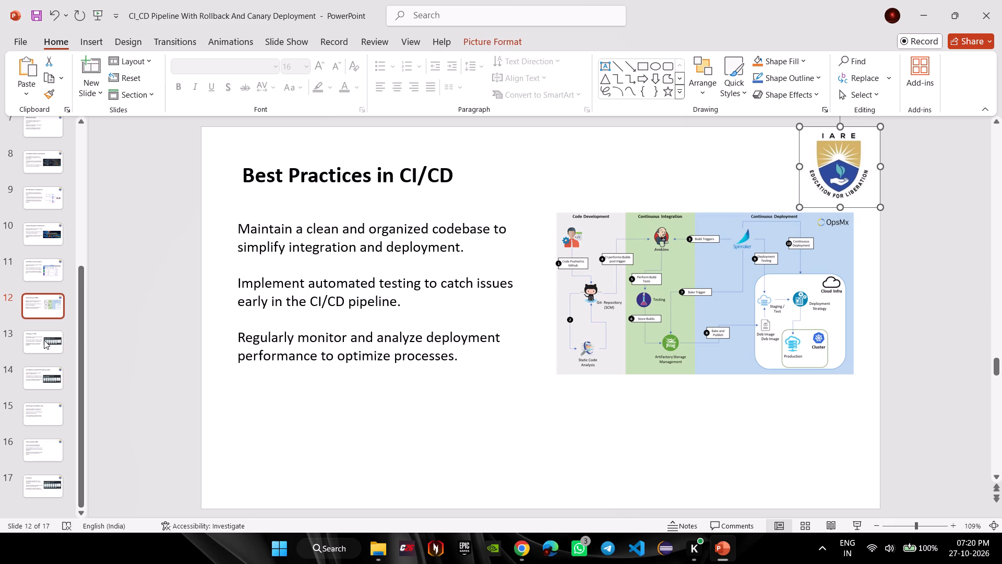
left_click(44, 340)
key("ctrl+v")
left_click(312, 434)
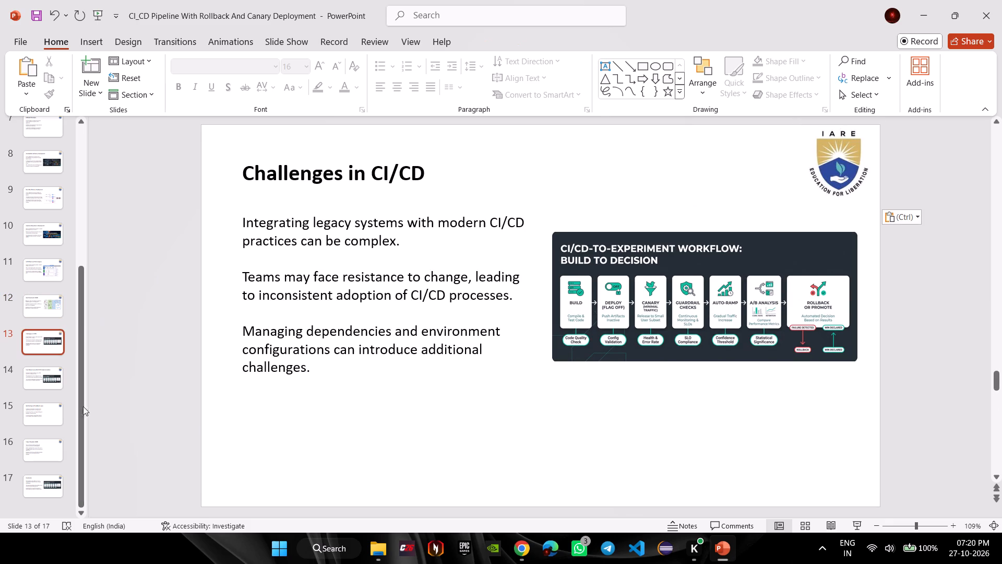
On slide 14, Case Study, move the workflow picture up and right, and shift the body text down and left to align their tops.
left_click(9, 365)
left_click(37, 376)
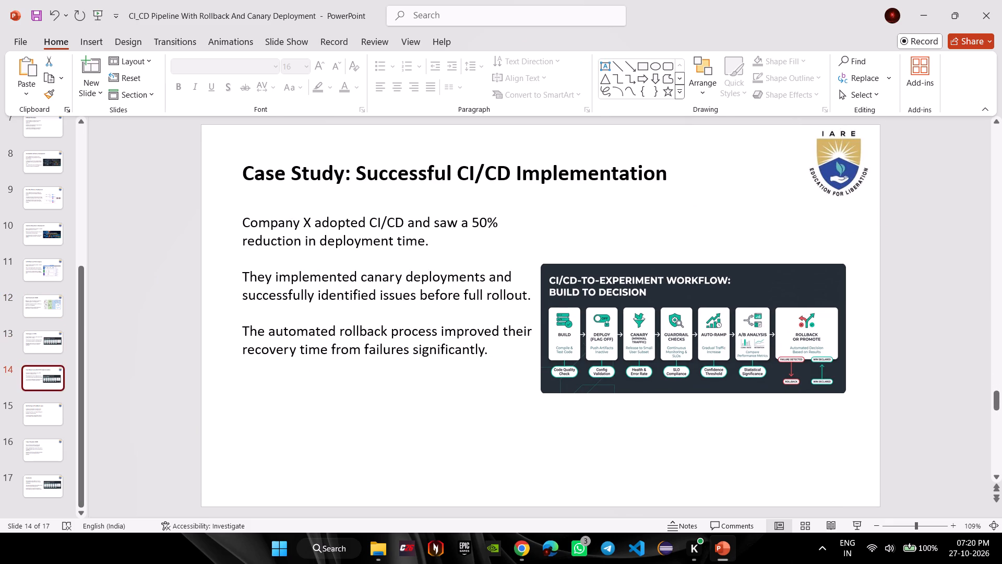
left_click_drag(595, 347, 614, 314)
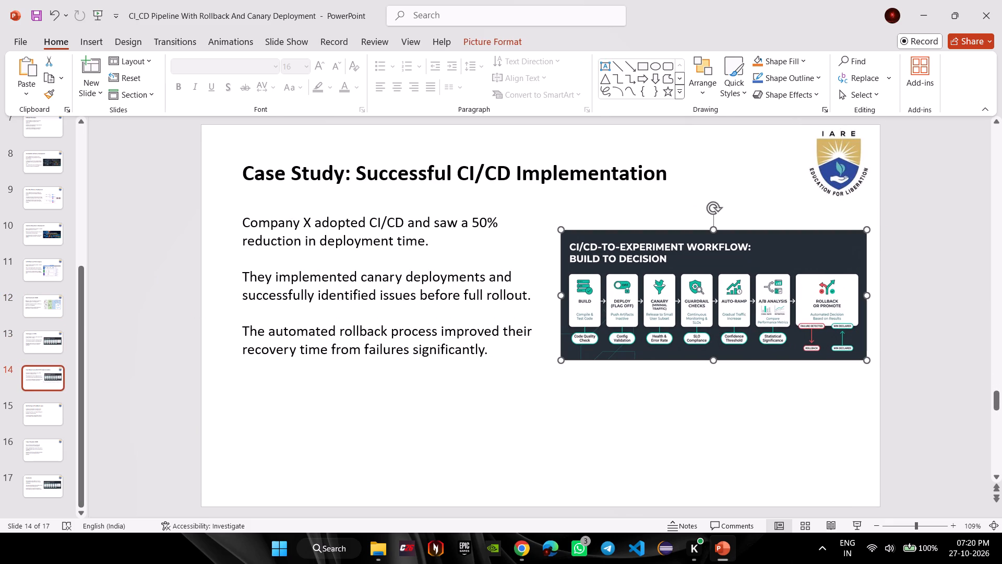
left_click_drag(604, 313, 594, 309)
left_click_drag(463, 275, 491, 197)
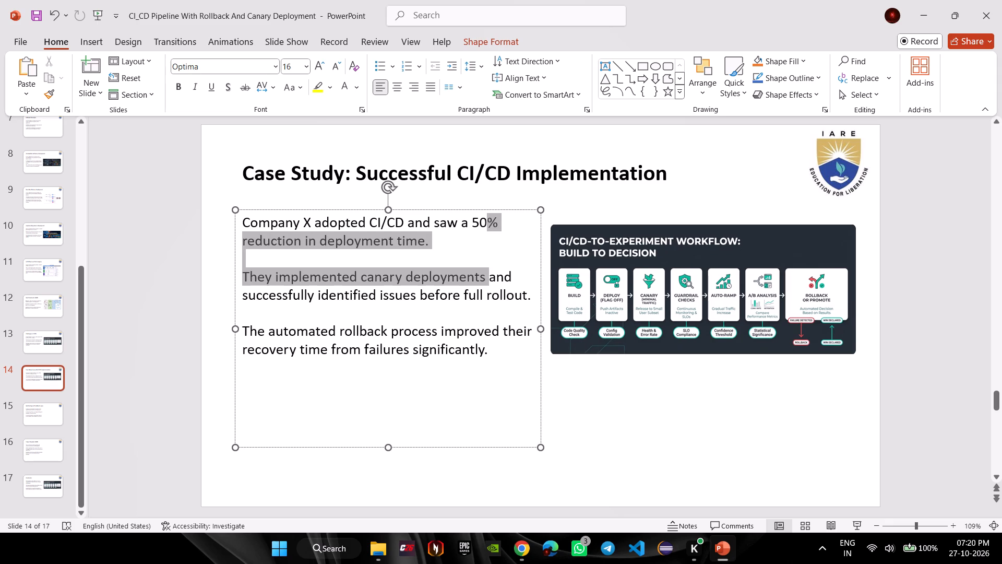
left_click_drag(491, 197, 486, 213)
left_click(444, 195)
left_click(377, 230)
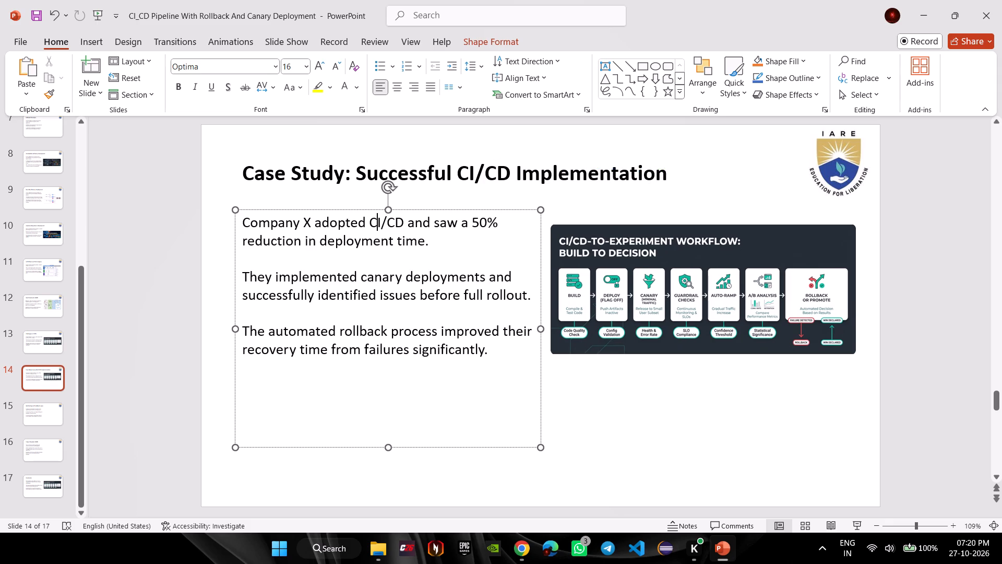
left_click_drag(405, 211, 397, 226)
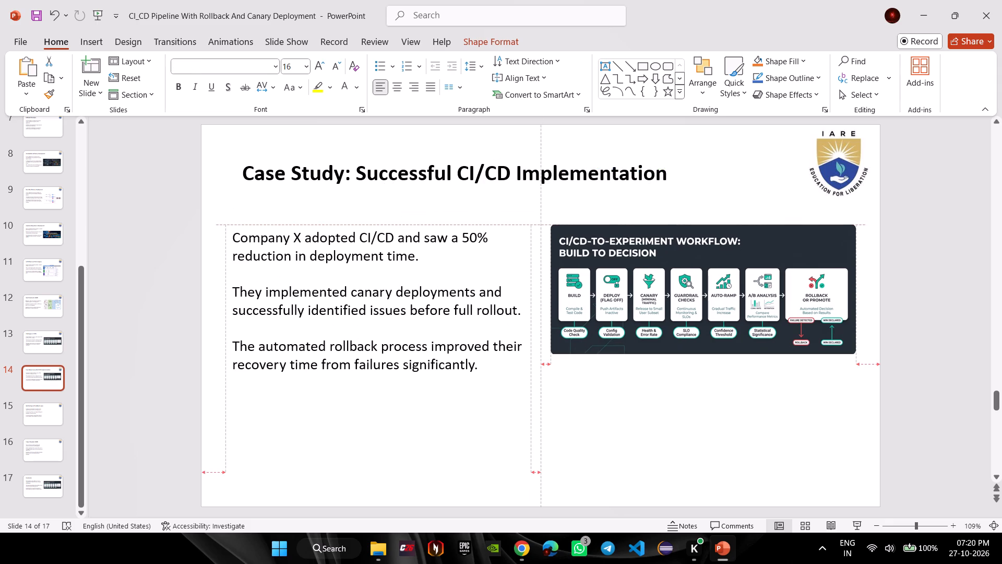
left_click_drag(397, 226, 396, 224)
On slide 11, CI/CD Tools and Technologies, move the pipeline picture up and slightly right, and the body text down and left.
left_click(43, 307)
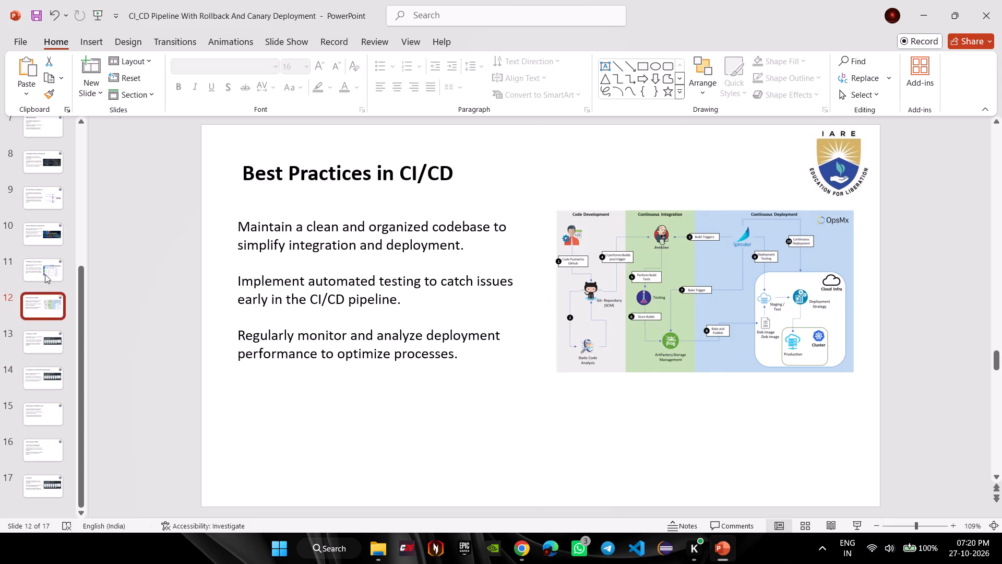
left_click(45, 273)
left_click(761, 328)
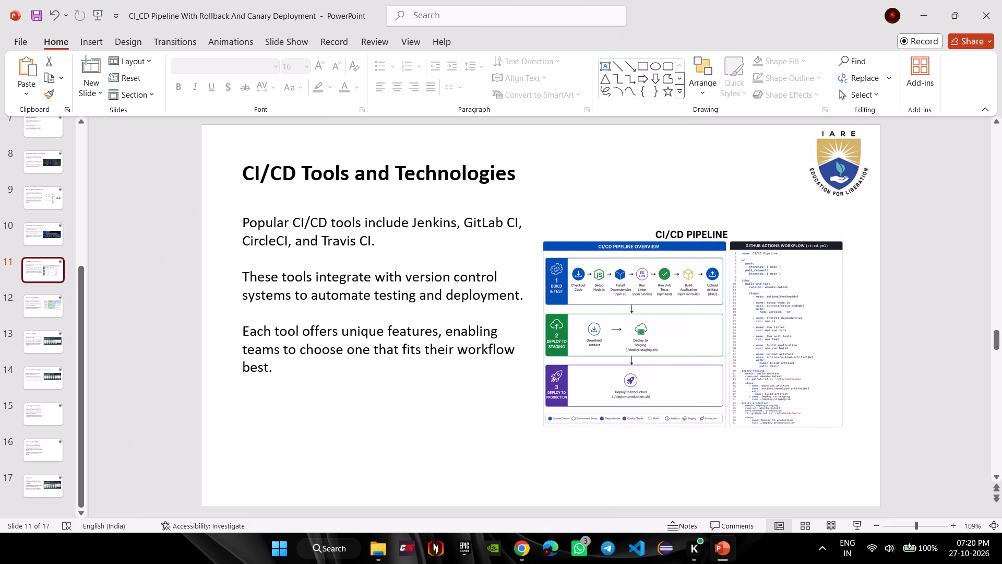
left_click(771, 322)
left_click_drag(727, 257, 739, 244)
left_click(520, 242)
left_click_drag(480, 207, 468, 226)
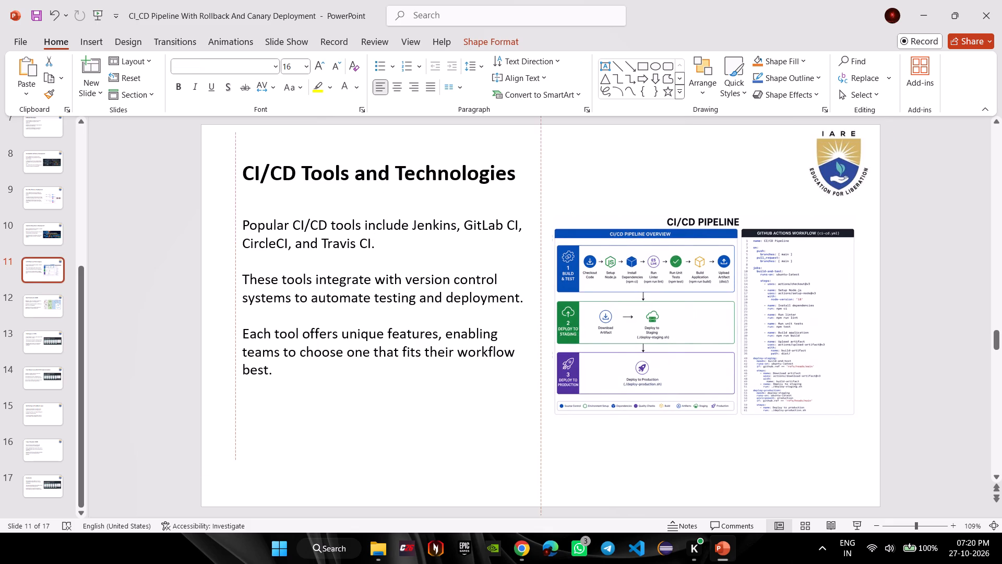
left_click_drag(468, 226, 466, 229)
On slide 10, Implementing Canary Deployment, move the canary deployments picture up and slightly right, and the body text slightly down.
left_click(56, 233)
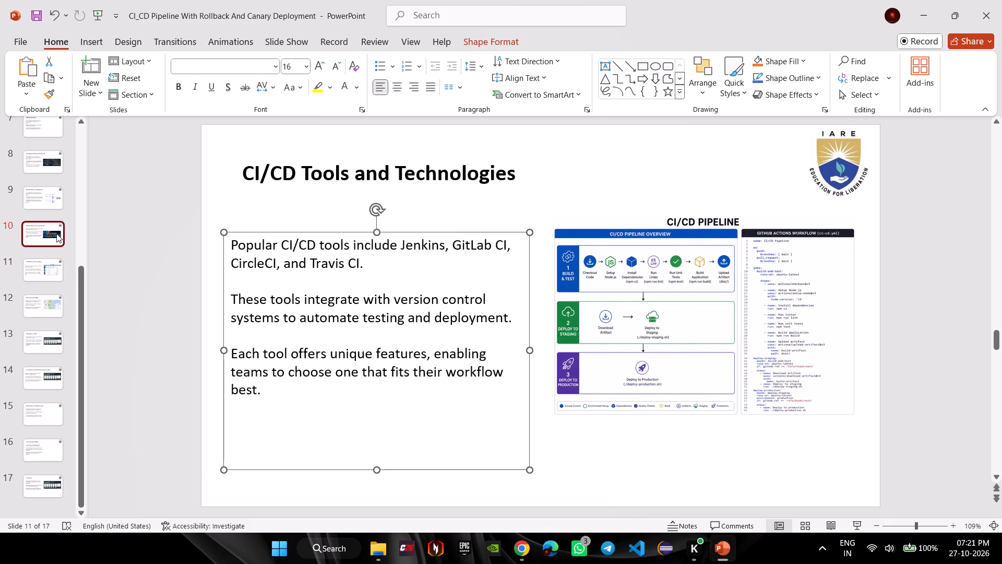
left_click_drag(783, 327, 793, 297)
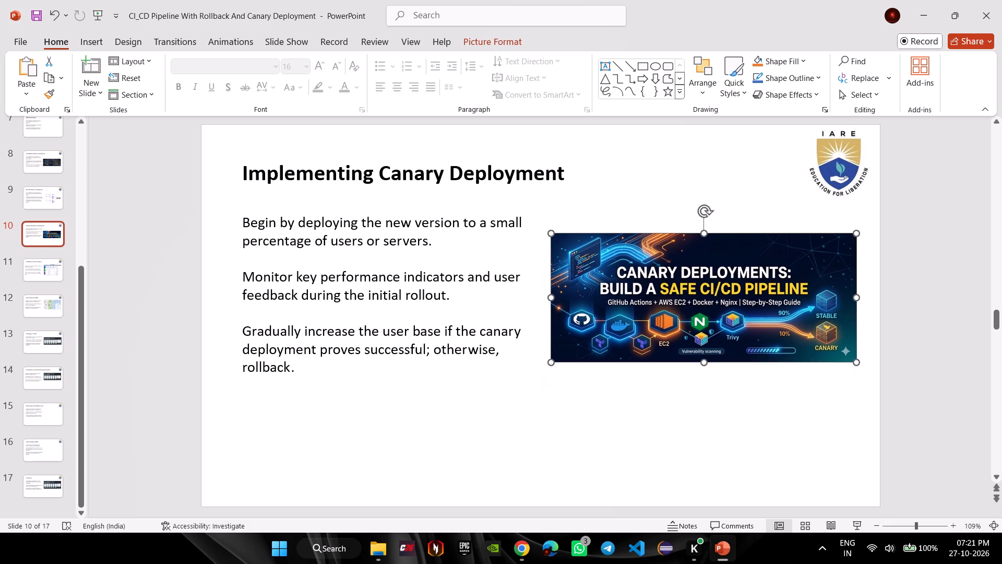
left_click(427, 297)
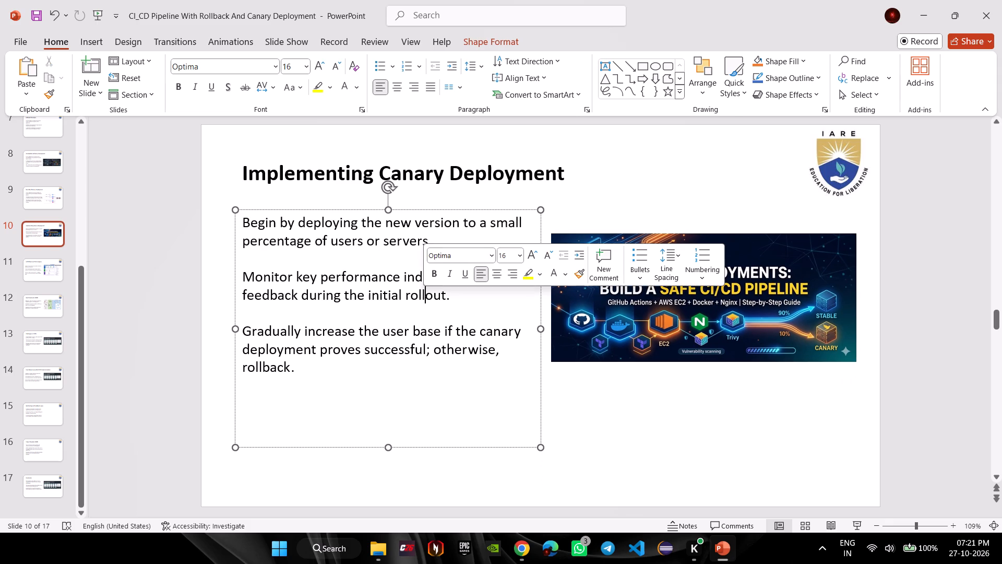
left_click_drag(443, 209, 449, 224)
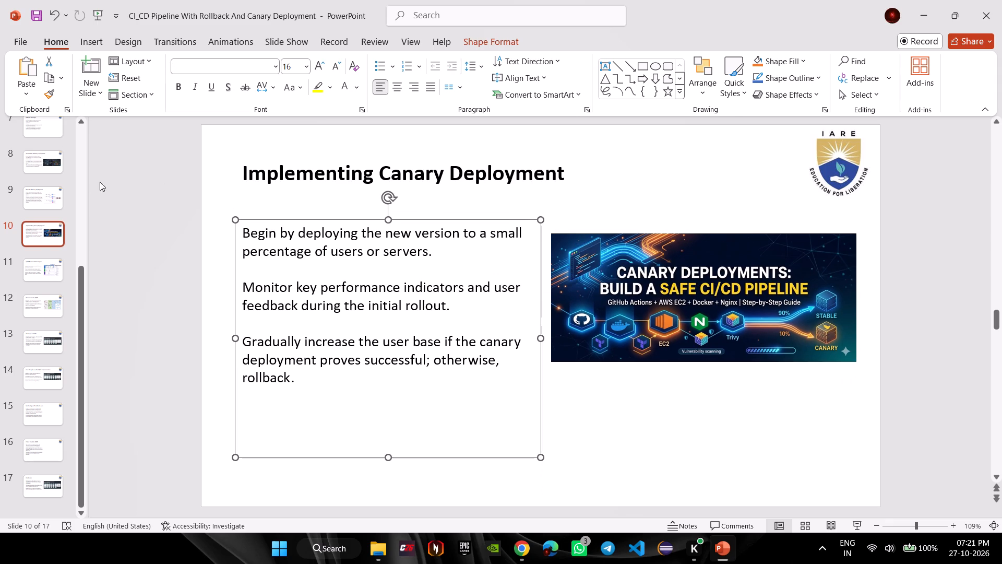
On slides 9 and 8, move the canary steps diagram and the pipeline architecture picture up and slightly right.
left_click(48, 193)
left_click_drag(670, 337, 700, 315)
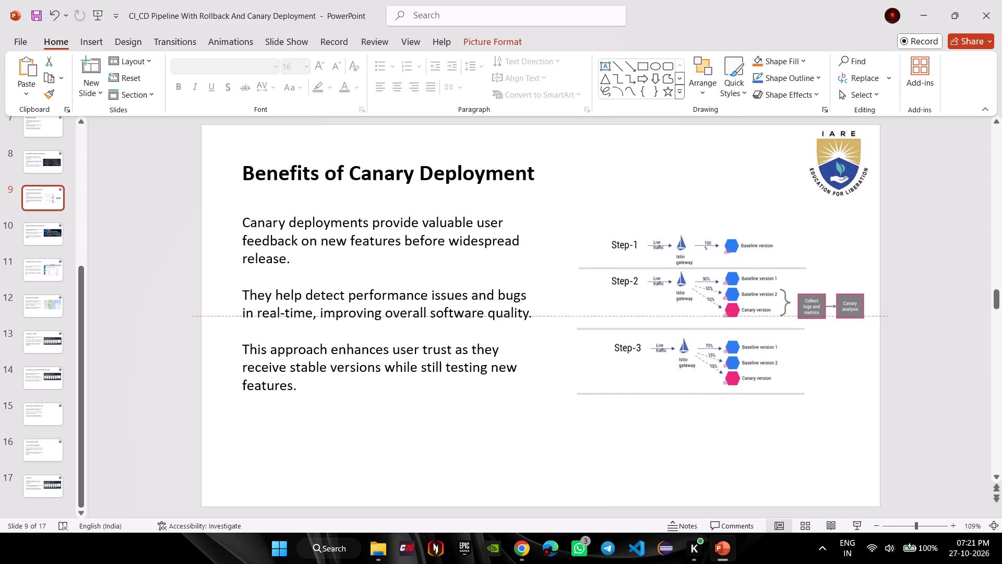
left_click_drag(700, 315, 688, 305)
left_click(47, 173)
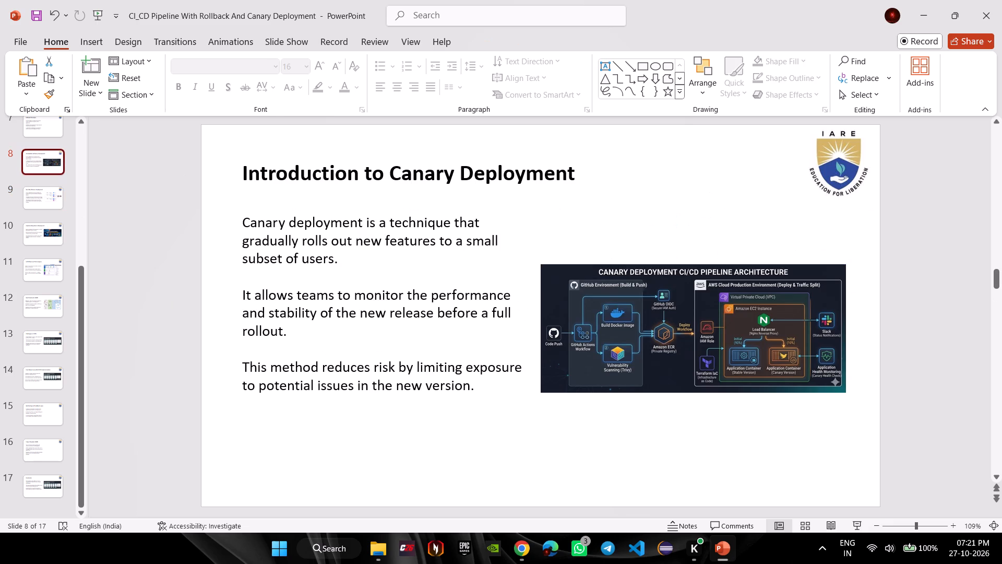
left_click_drag(649, 362, 660, 339)
Look through the deck, including slide 7, Rollback Strategies, and return to the title slide to check the layout.
scroll(21, 189, "up", 1)
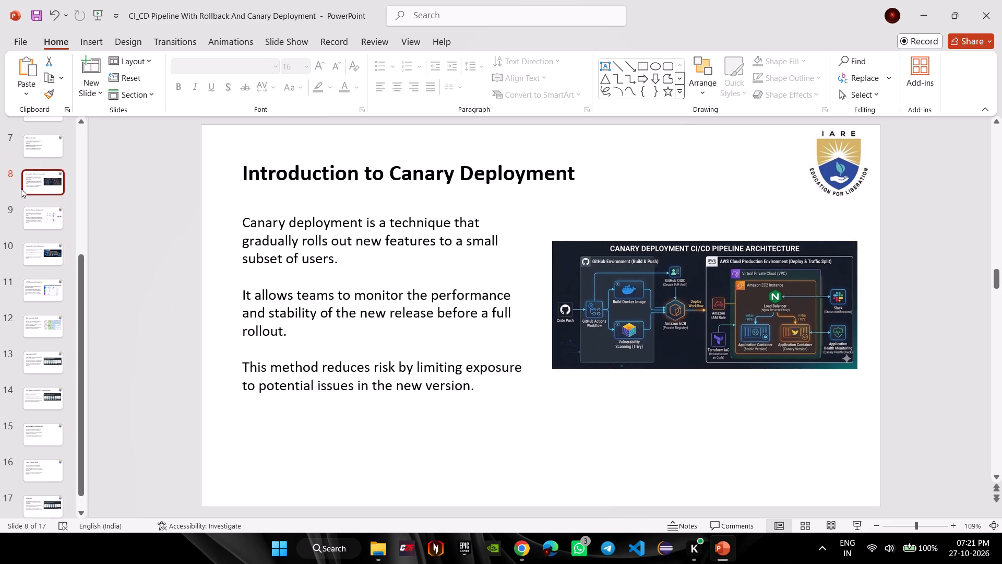
left_click(41, 161)
left_click(49, 151)
scroll(7, 228, "up", 4)
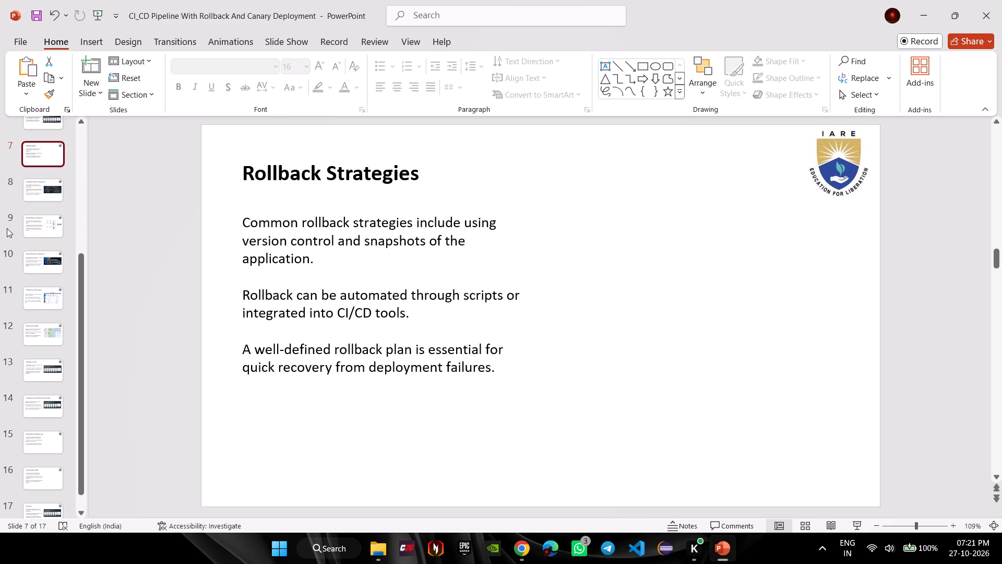
scroll(7, 228, "up", 1)
scroll(77, 361, "down", 6)
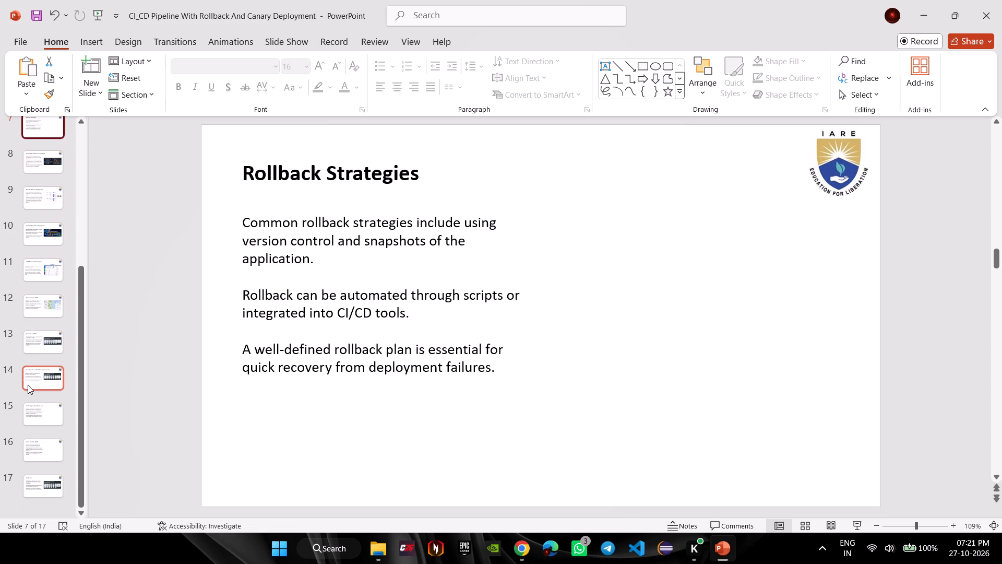
scroll(30, 383, "down", 1)
left_click(36, 414)
scroll(94, 399, "up", 6)
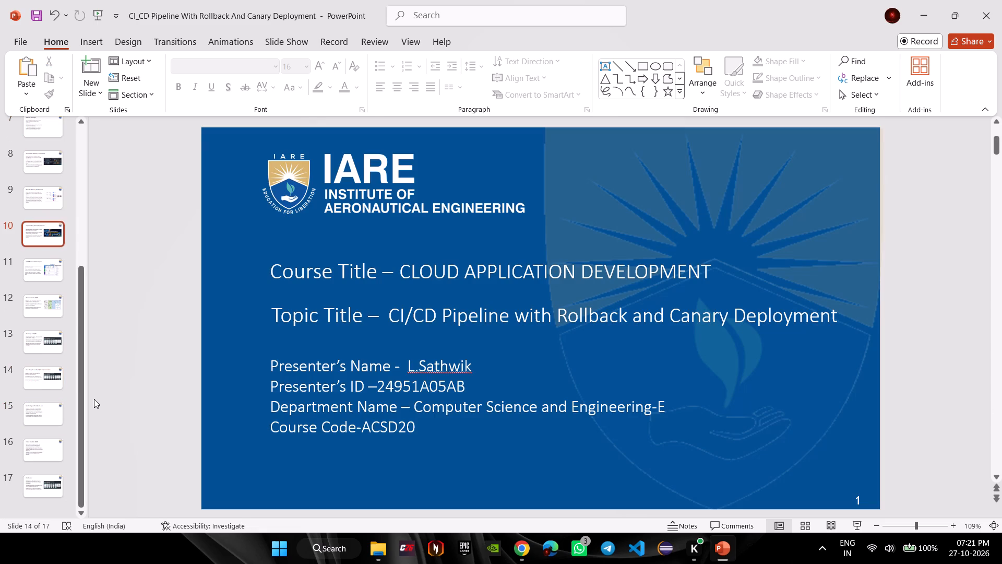
scroll(94, 399, "up", 4)
scroll(275, 349, "up", 1)
Save the presentation and close it.
key("ctrl+s")
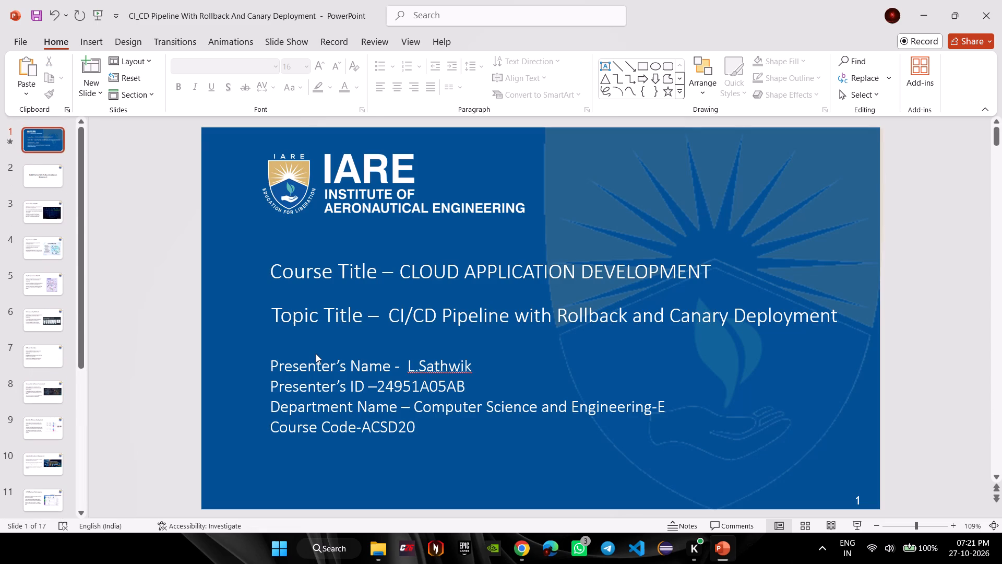
left_click(1001, 0)
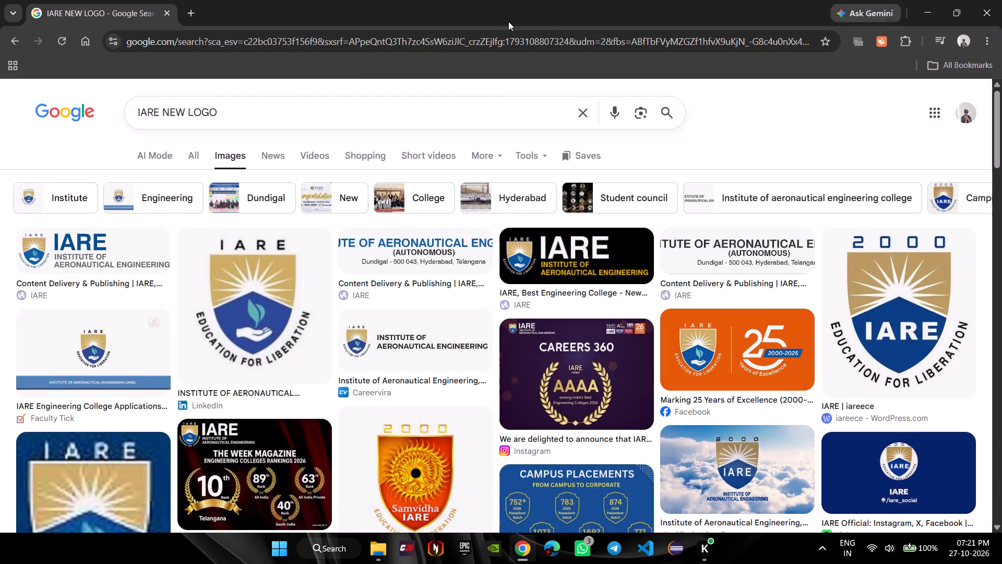